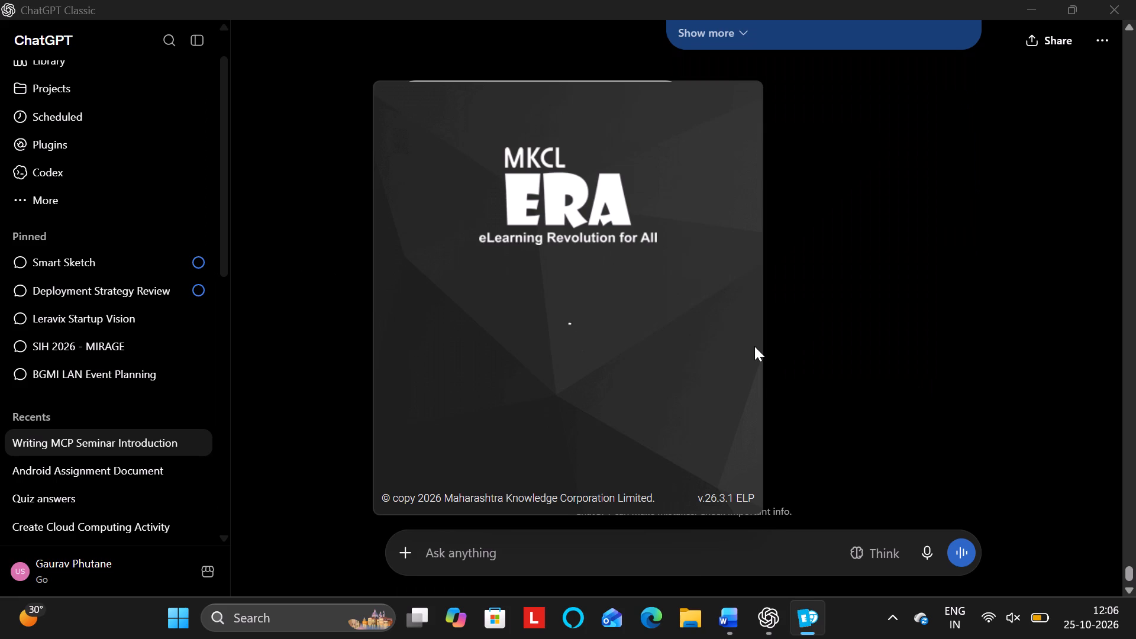
pyautogui.press('Tab')
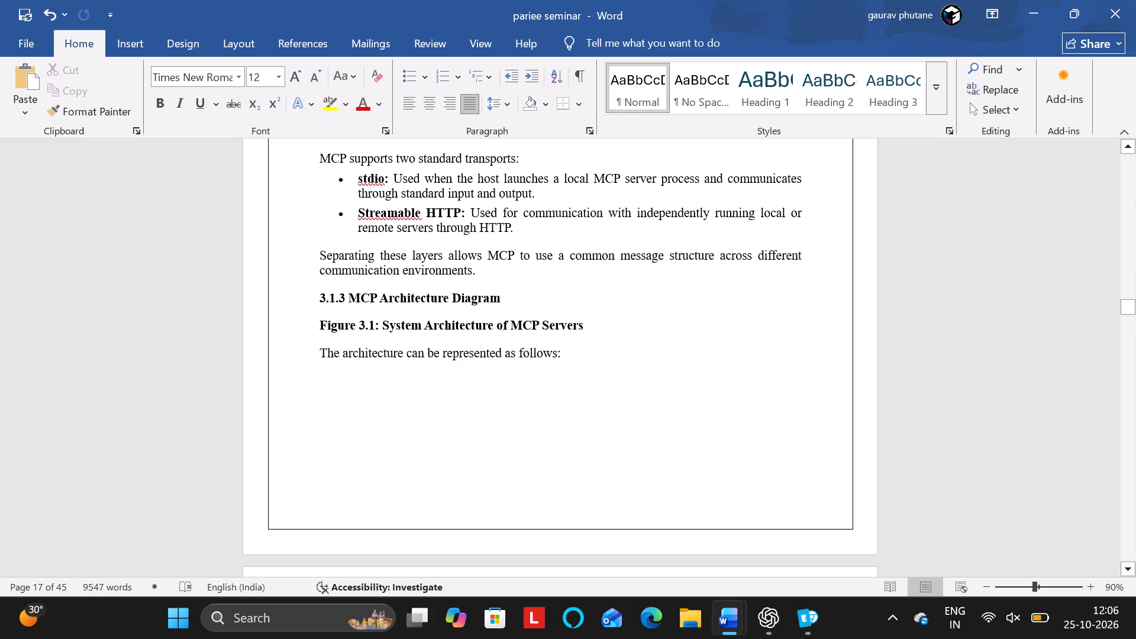
pyautogui.scroll(2, 567, 389)
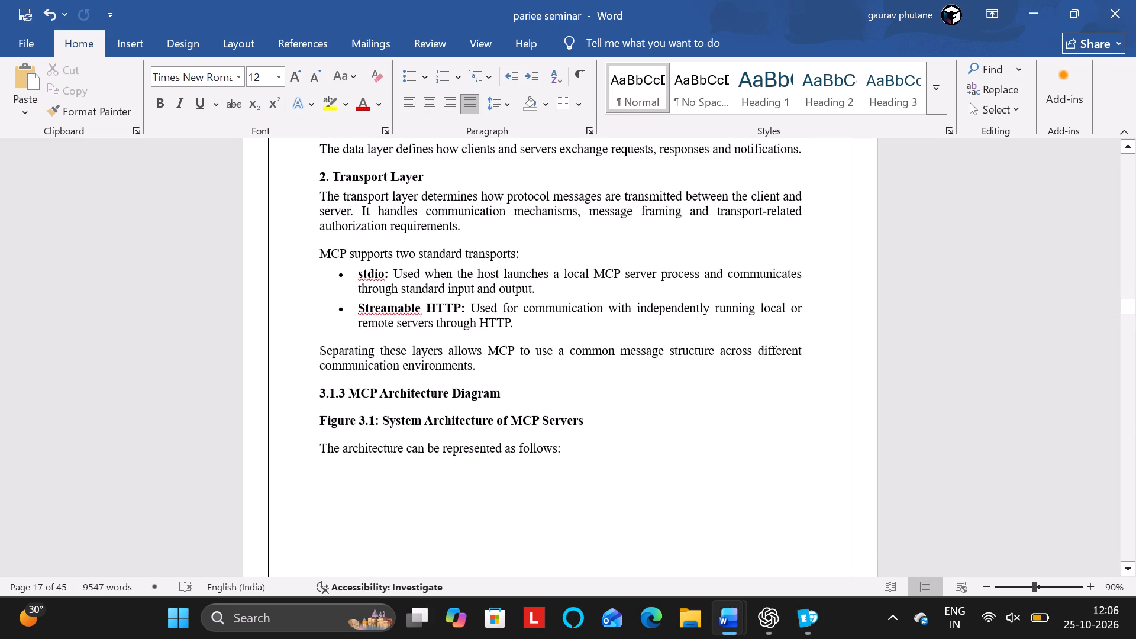
pyautogui.scroll(1, 567, 389)
pyautogui.scroll(-1, 567, 389)
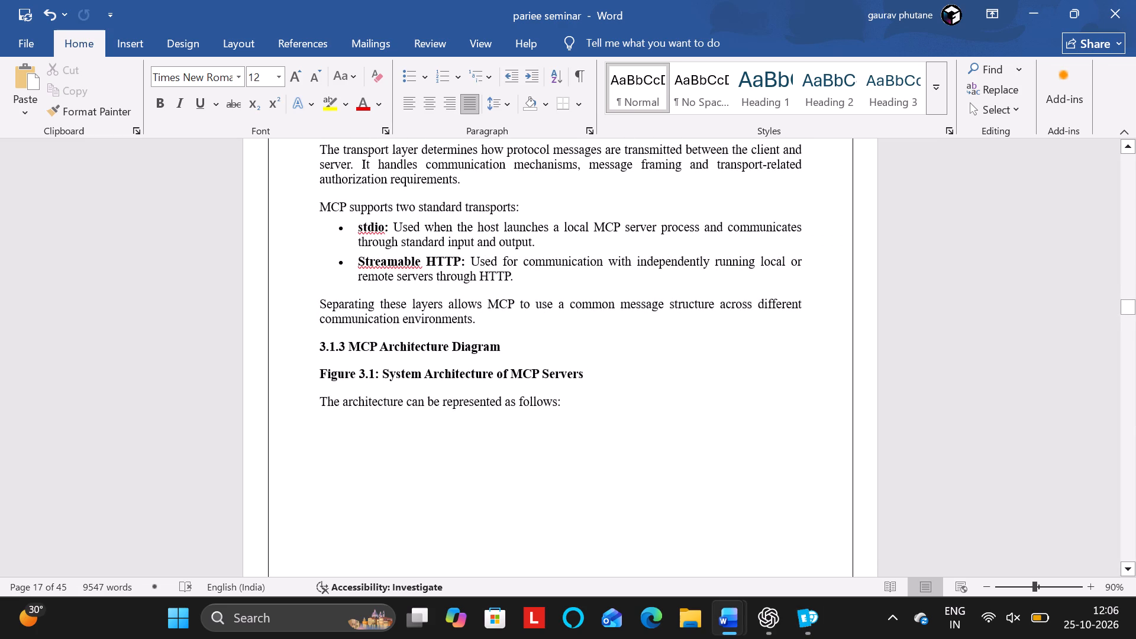
pyautogui.scroll(2, 381, 342)
pyautogui.hscroll(1, 381, 342)
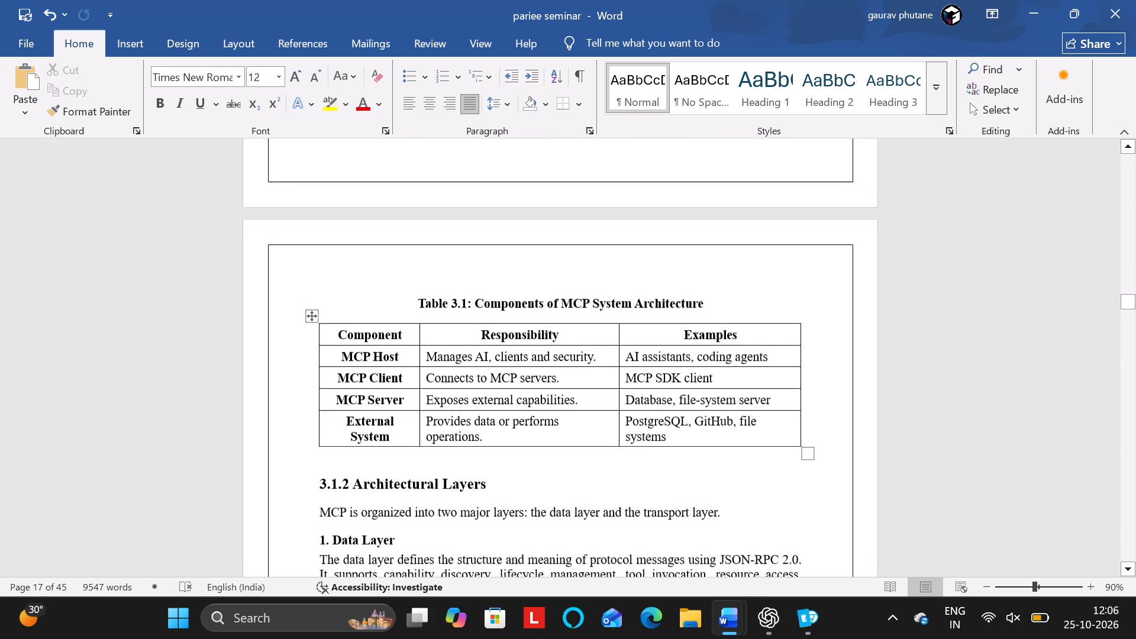
pyautogui.hscroll(1, 381, 342)
pyautogui.scroll(-5, 381, 342)
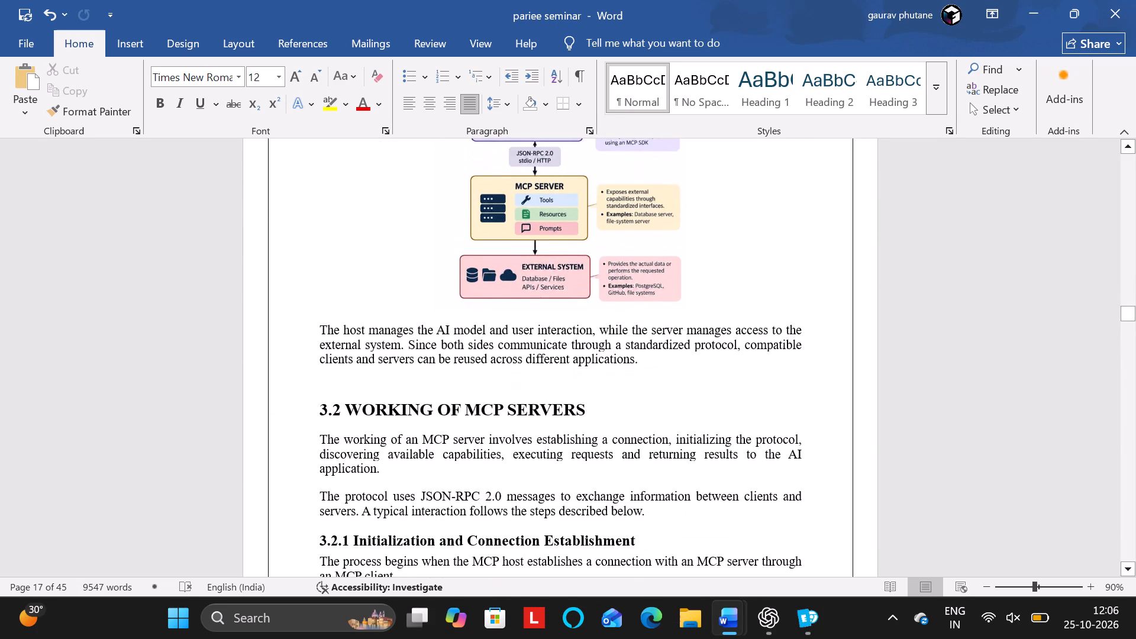
pyautogui.scroll(3, 381, 342)
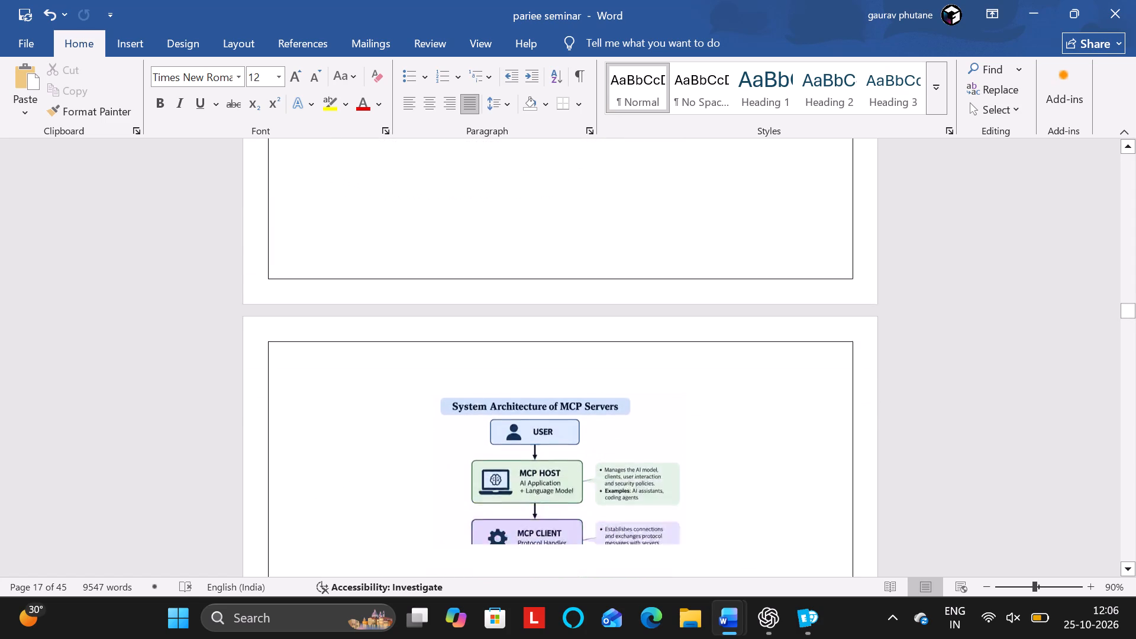
pyautogui.scroll(1, 381, 342)
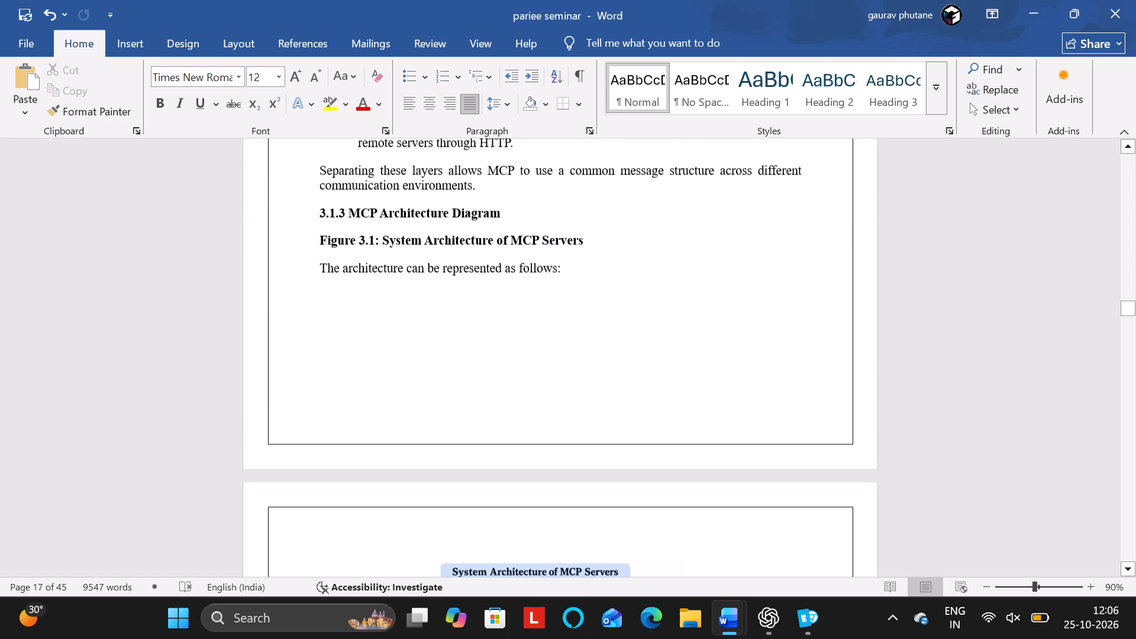
pyautogui.scroll(1, 381, 342)
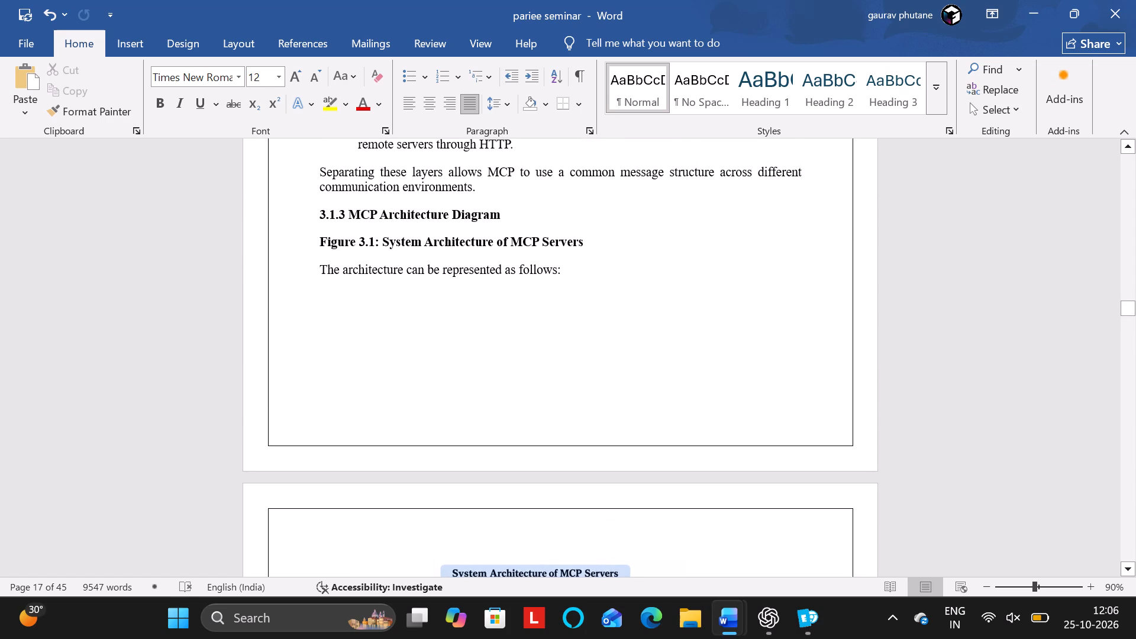
# Move the "Figure 3.1: System Architecture of MCP Servers" caption from above the diagram to directly below it, leaving no empty lines.
pyautogui.moveTo(320, 242); pyautogui.dragTo(569, 251)
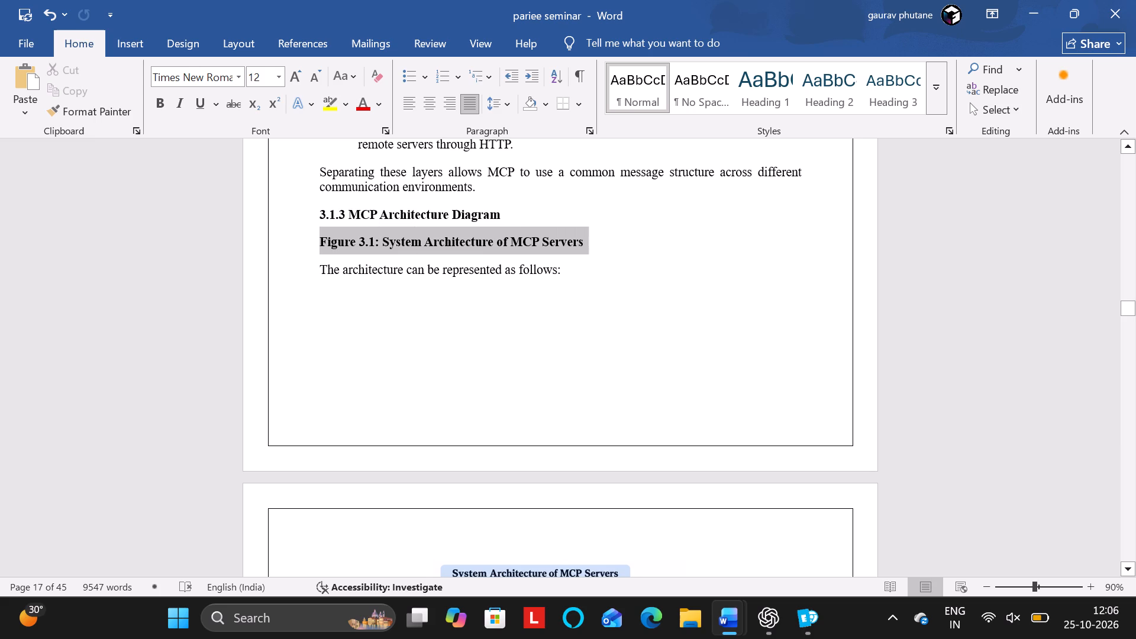
pyautogui.moveTo(569, 251); pyautogui.dragTo(570, 251)
pyautogui.hotkey('ctrl', 'x')
pyautogui.scroll(-3, 570, 251)
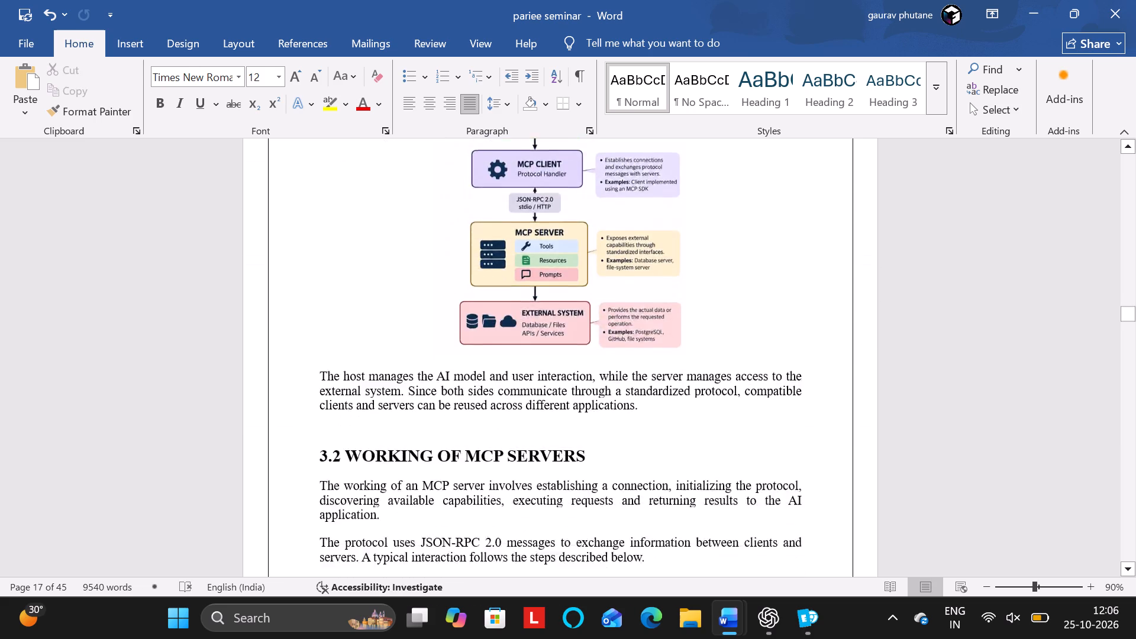
pyautogui.scroll(-1, 570, 251)
pyautogui.click(697, 238)
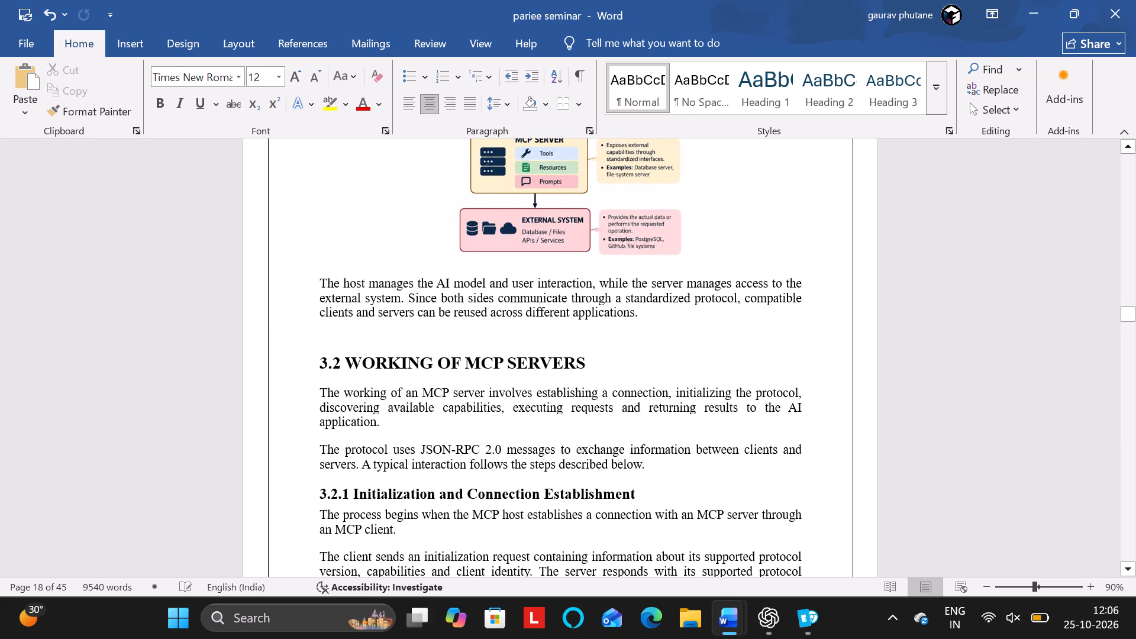
pyautogui.press('Return')
pyautogui.hotkey('ctrl', 'v')
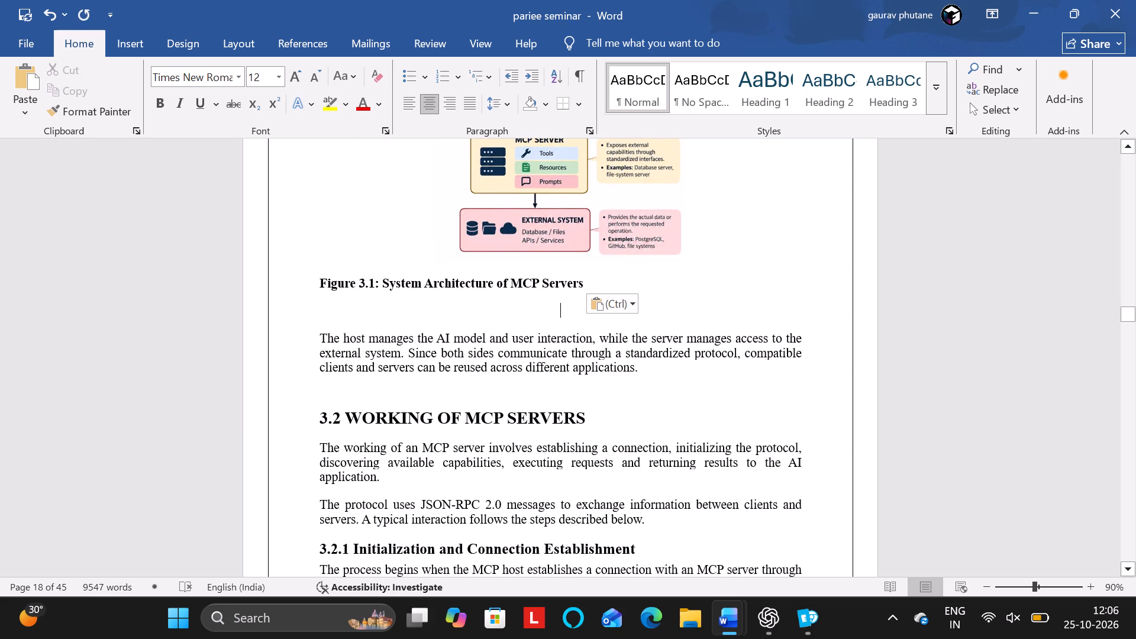
pyautogui.press('BackSpace')
pyautogui.press('BackSpace')
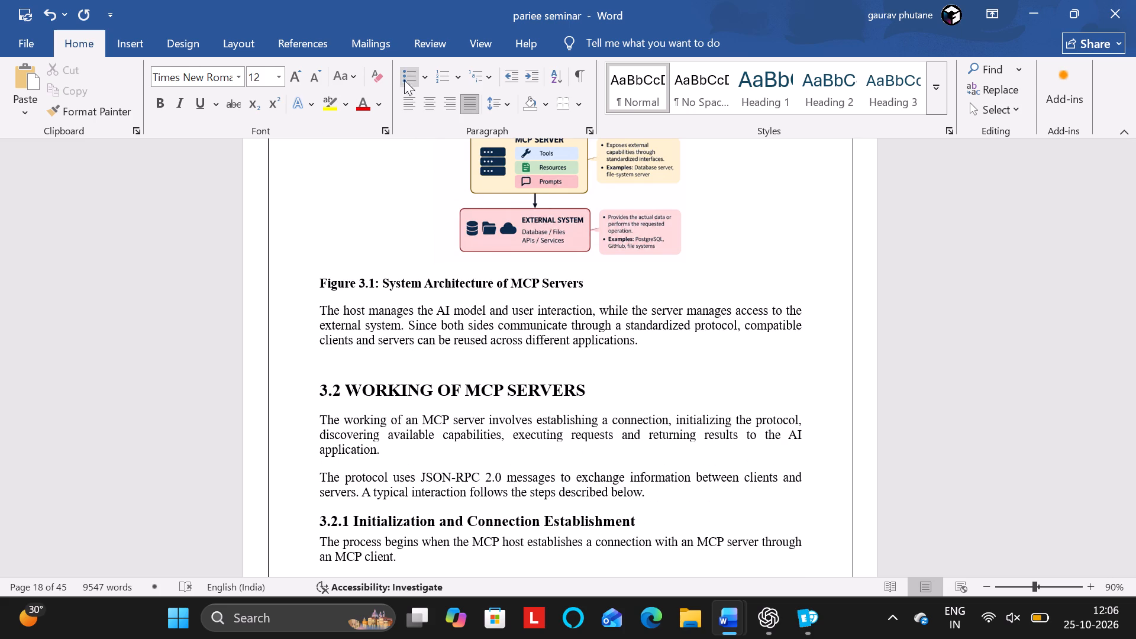
# Center the Figure 3.1 caption and remove the space before its paragraph.
pyautogui.click(422, 95)
pyautogui.click(502, 96)
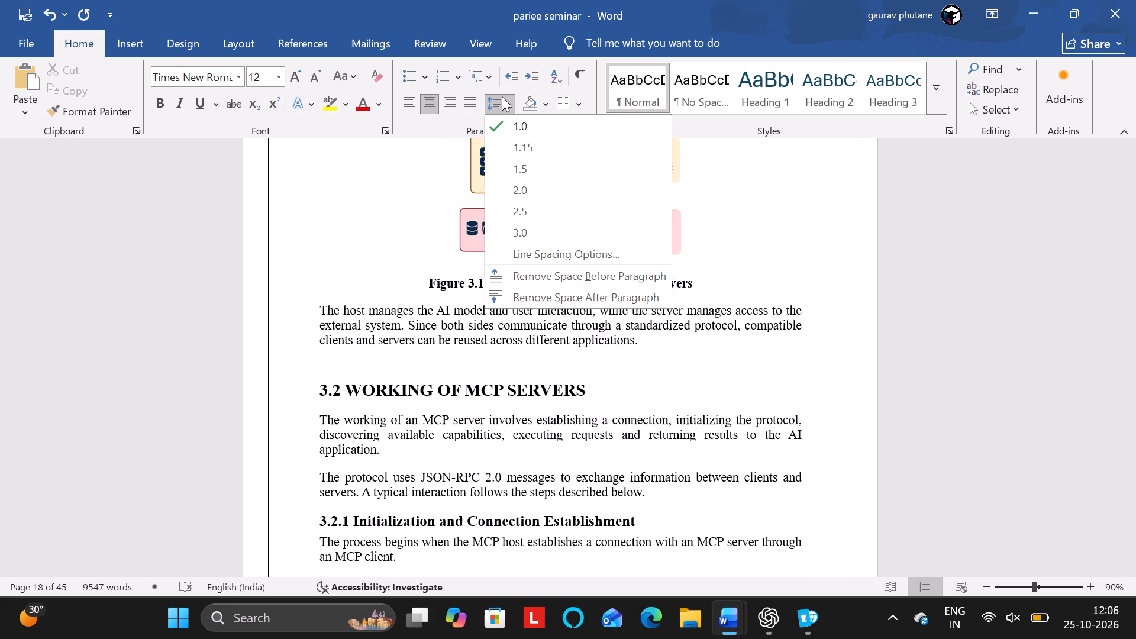
pyautogui.click(538, 279)
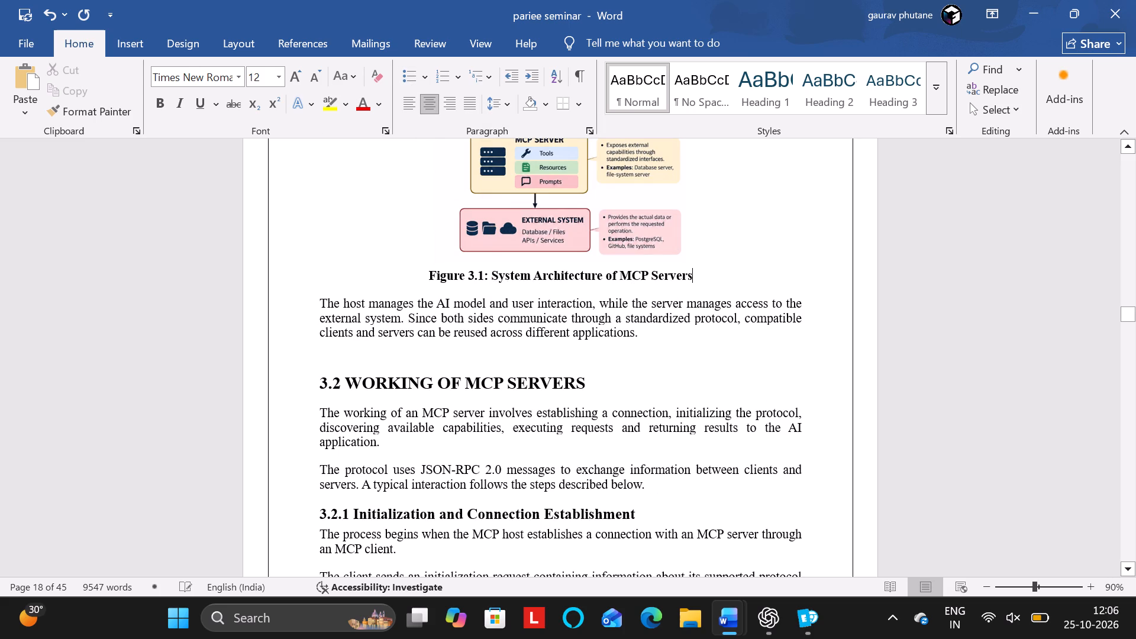
pyautogui.click(492, 101)
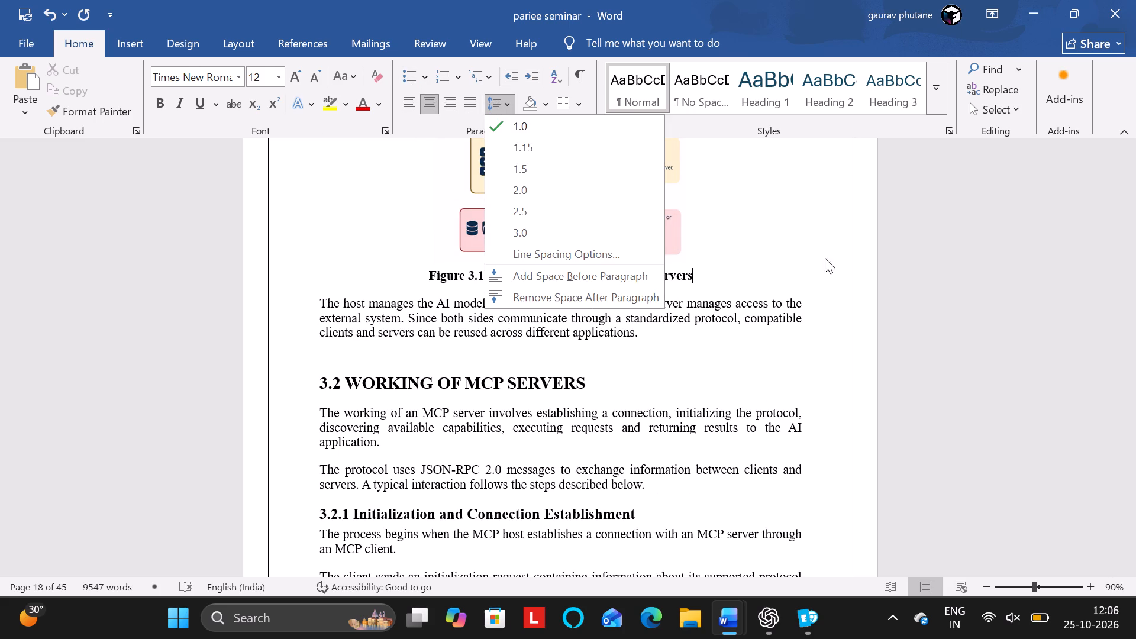
pyautogui.click(760, 302)
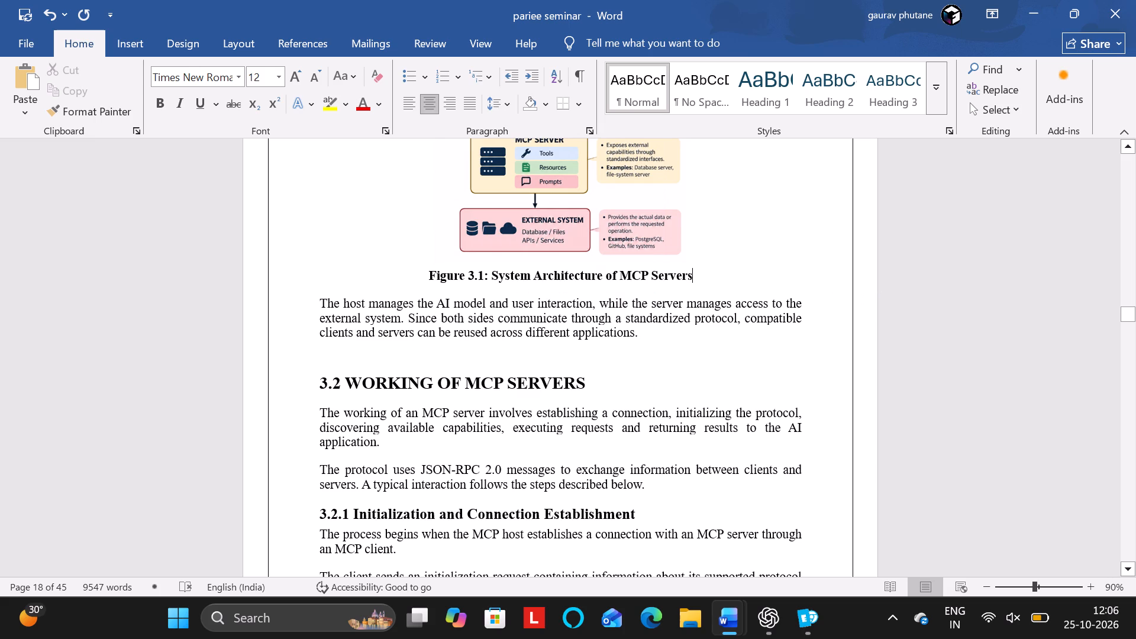
# Apply the full-grid bordered table style to all rows of Table 3.2, Working Steps of an MCP Server.
pyautogui.scroll(-6, 760, 302)
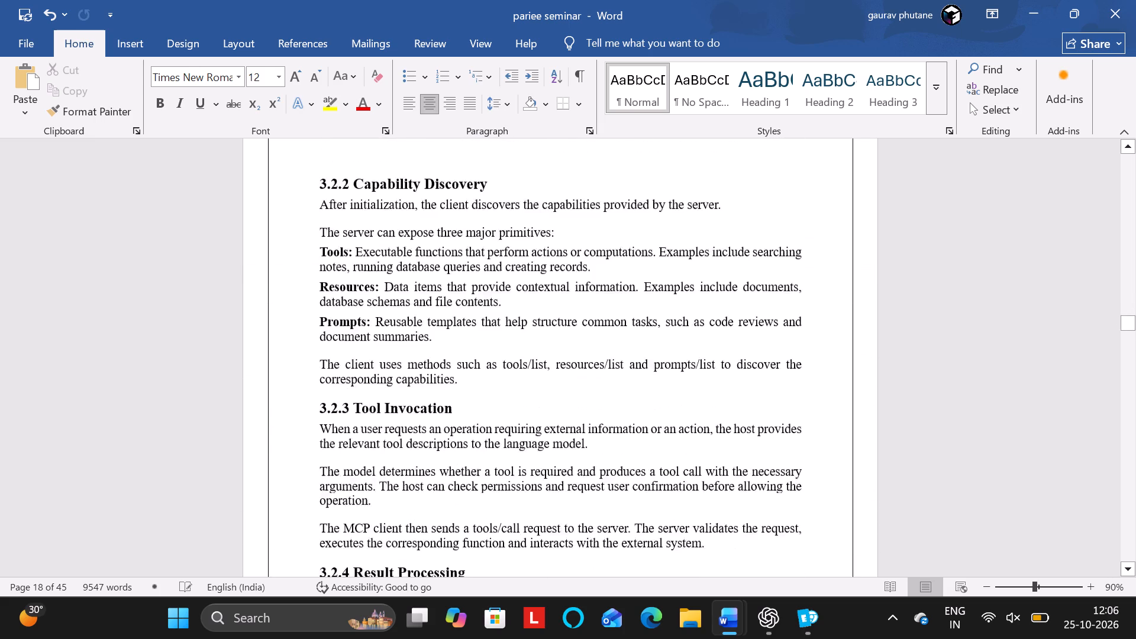
pyautogui.scroll(-2, 760, 302)
pyautogui.scroll(1, 760, 302)
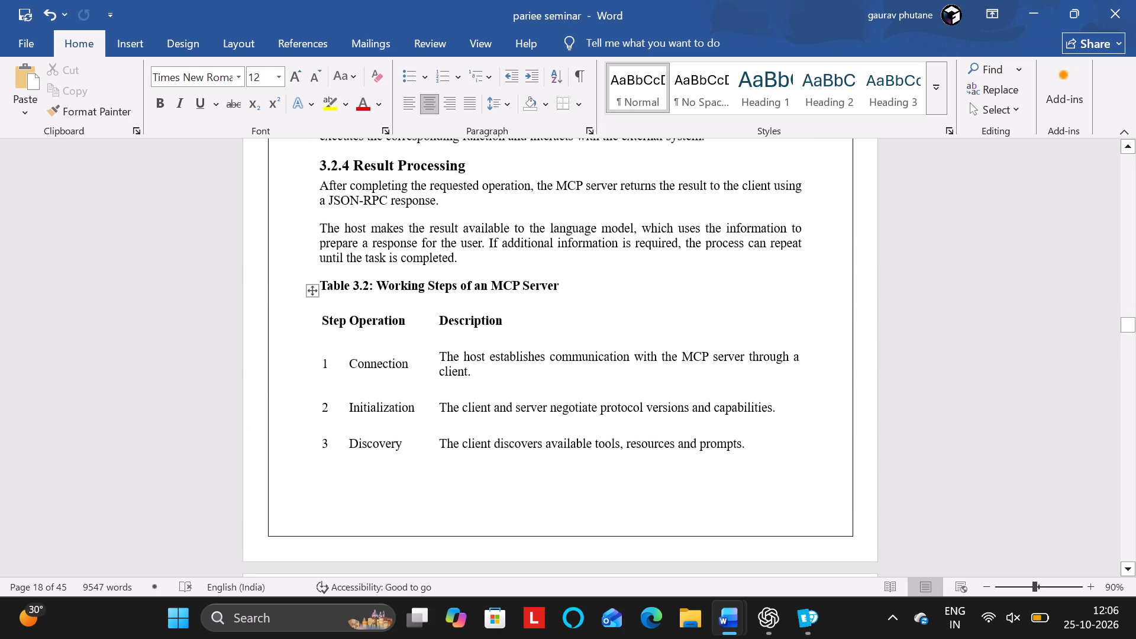
pyautogui.scroll(1, 760, 302)
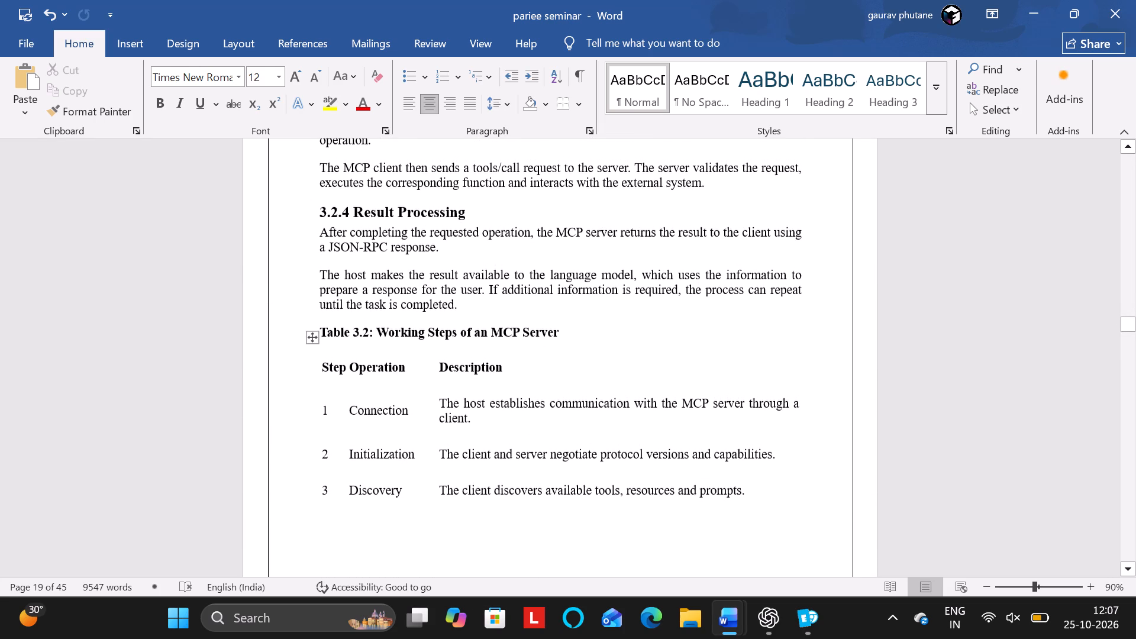
pyautogui.scroll(1, 760, 302)
pyautogui.click(444, 245)
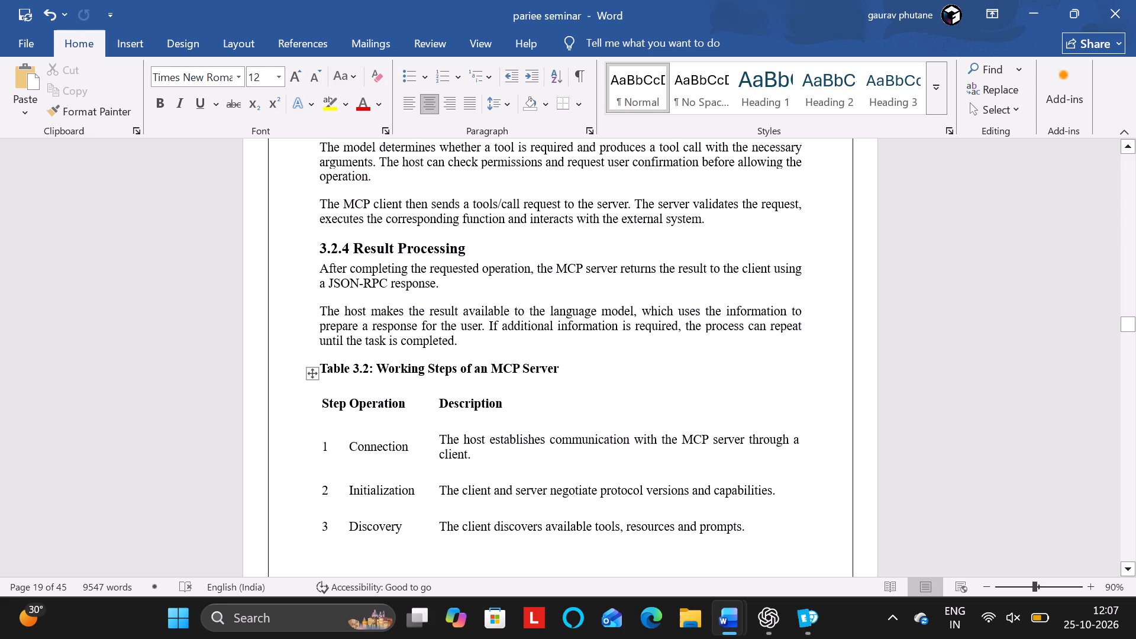
pyautogui.scroll(-1, 444, 245)
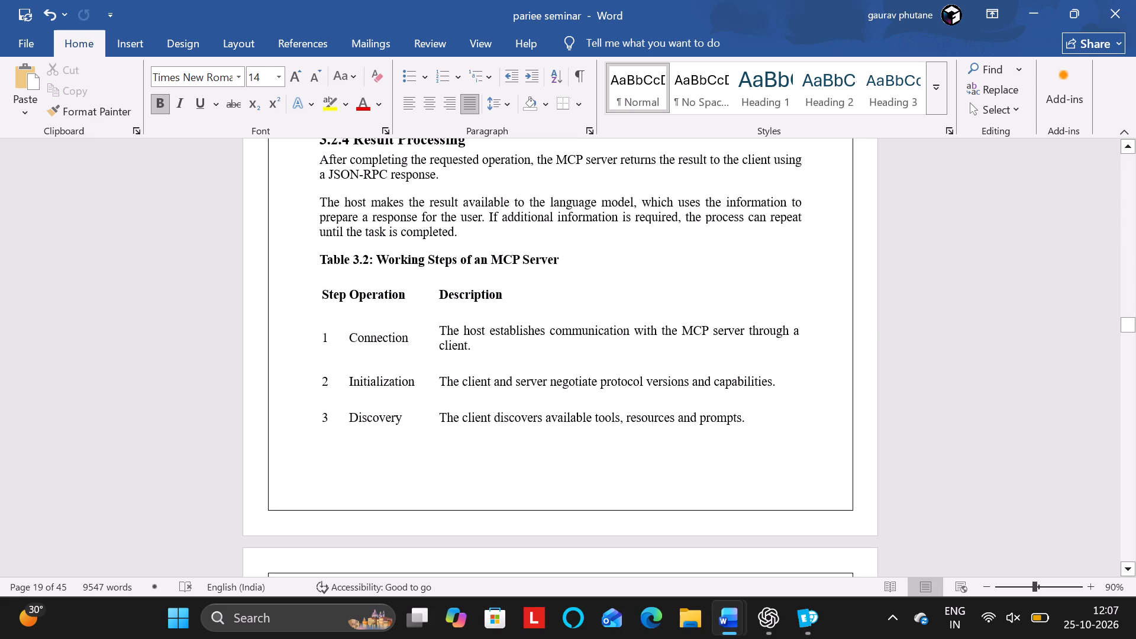
pyautogui.scroll(-1, 444, 245)
pyautogui.moveTo(322, 217); pyautogui.dragTo(446, 613)
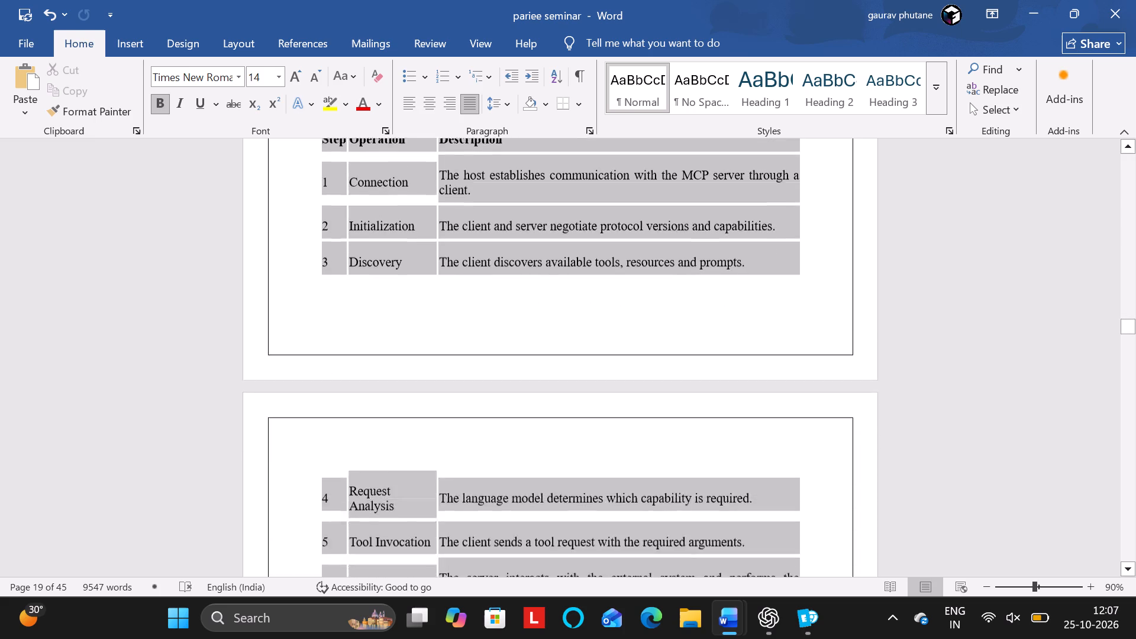
pyautogui.moveTo(446, 613); pyautogui.dragTo(749, 404)
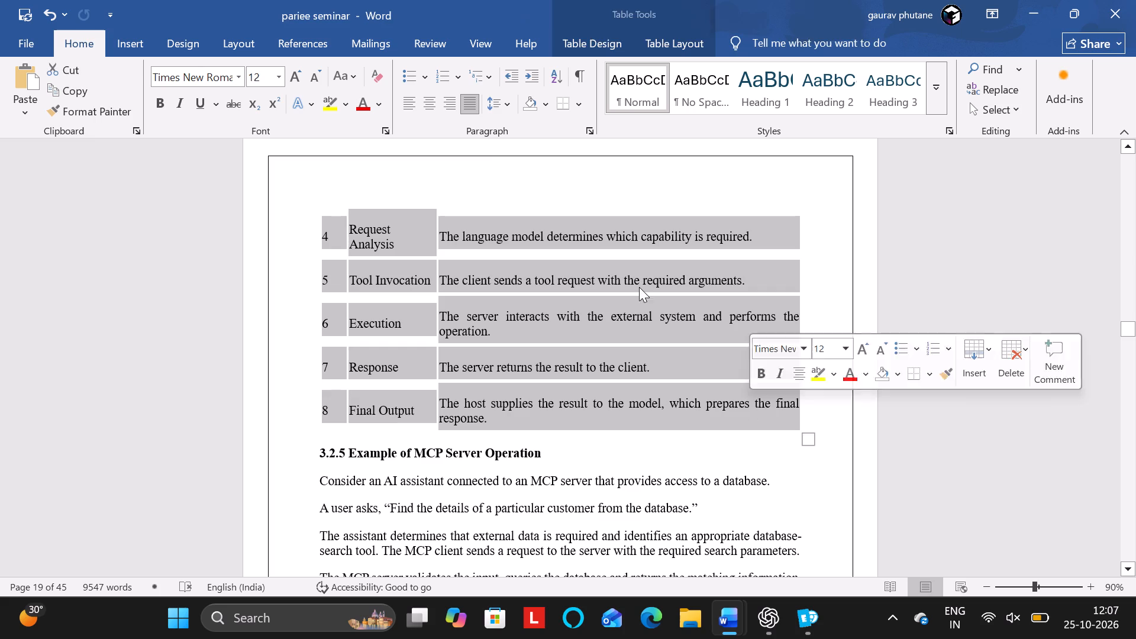
pyautogui.click(597, 40)
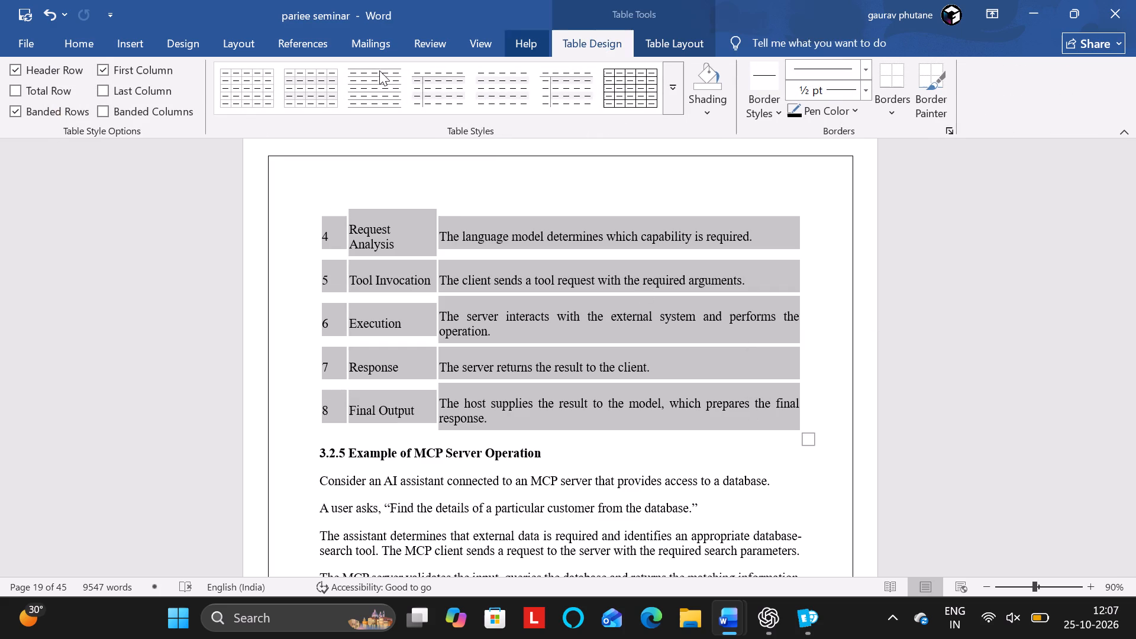
pyautogui.click(609, 79)
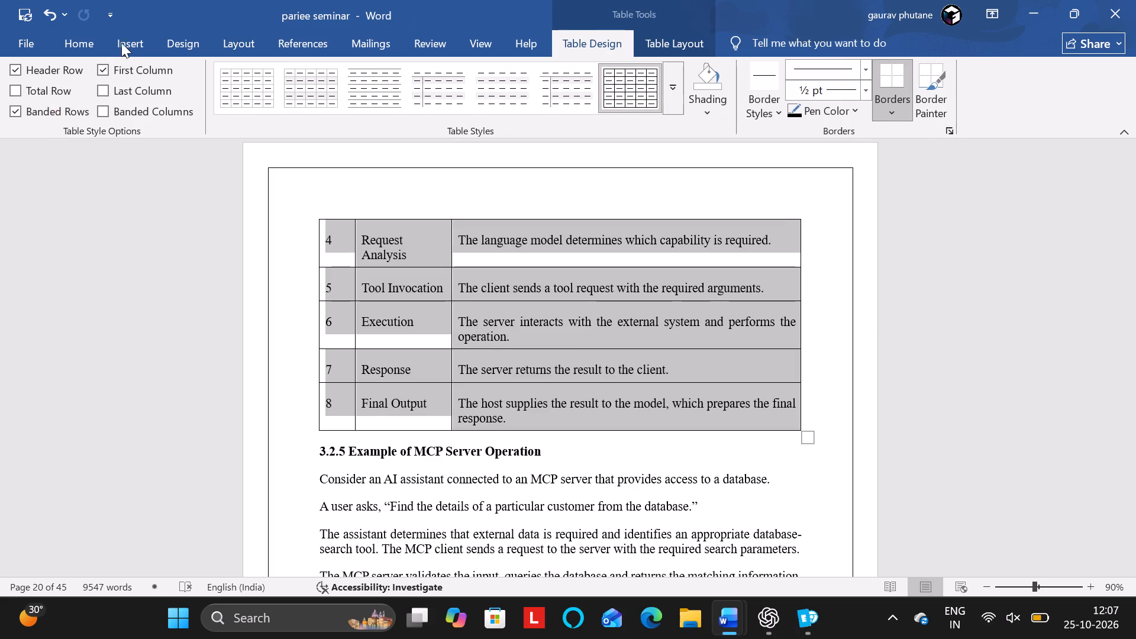
# Remove the space before and after the paragraphs in all cells of Table 3.2.
pyautogui.click(89, 42)
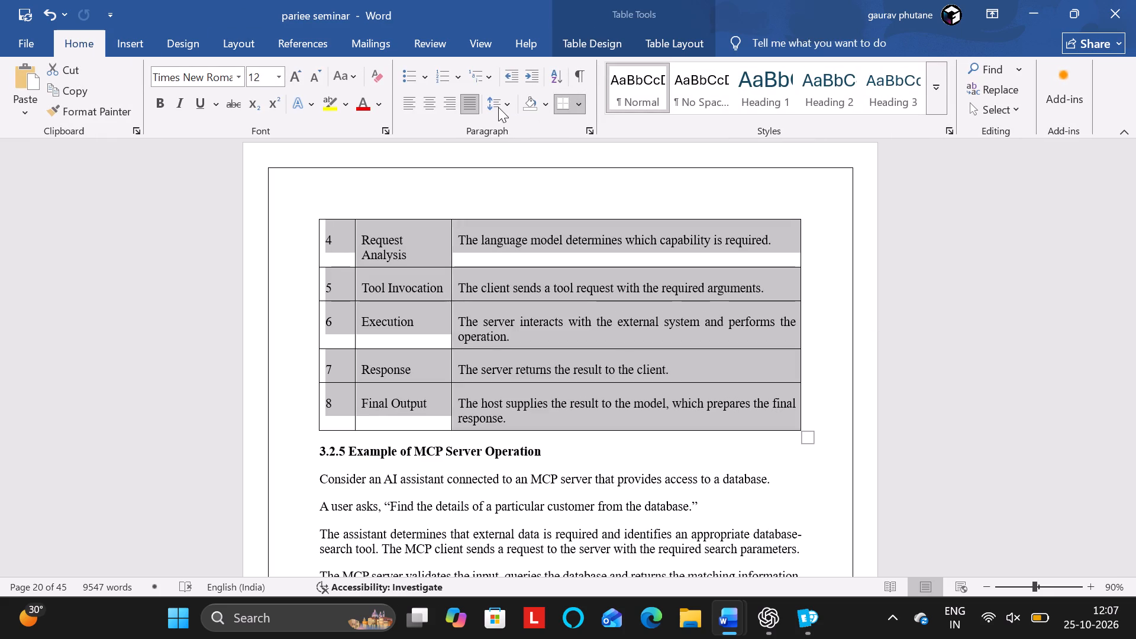
pyautogui.click(501, 104)
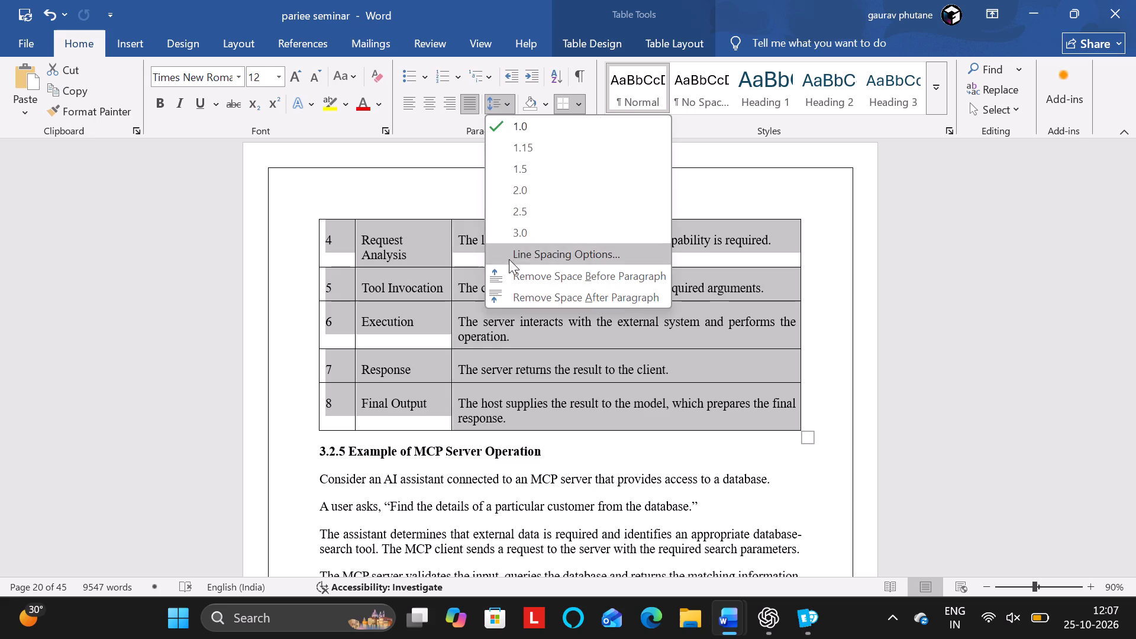
pyautogui.click(502, 270)
pyautogui.click(502, 101)
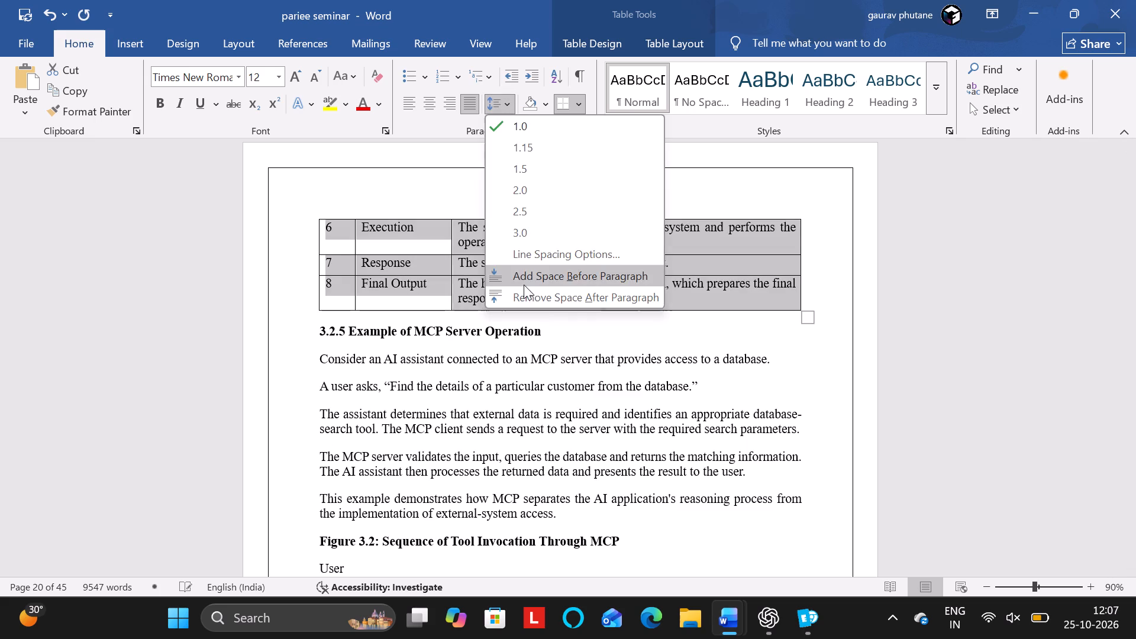
pyautogui.click(513, 300)
# Set the paragraph spacing in Table 3.2 to 3 pt before and 3 pt after.
pyautogui.click(506, 106)
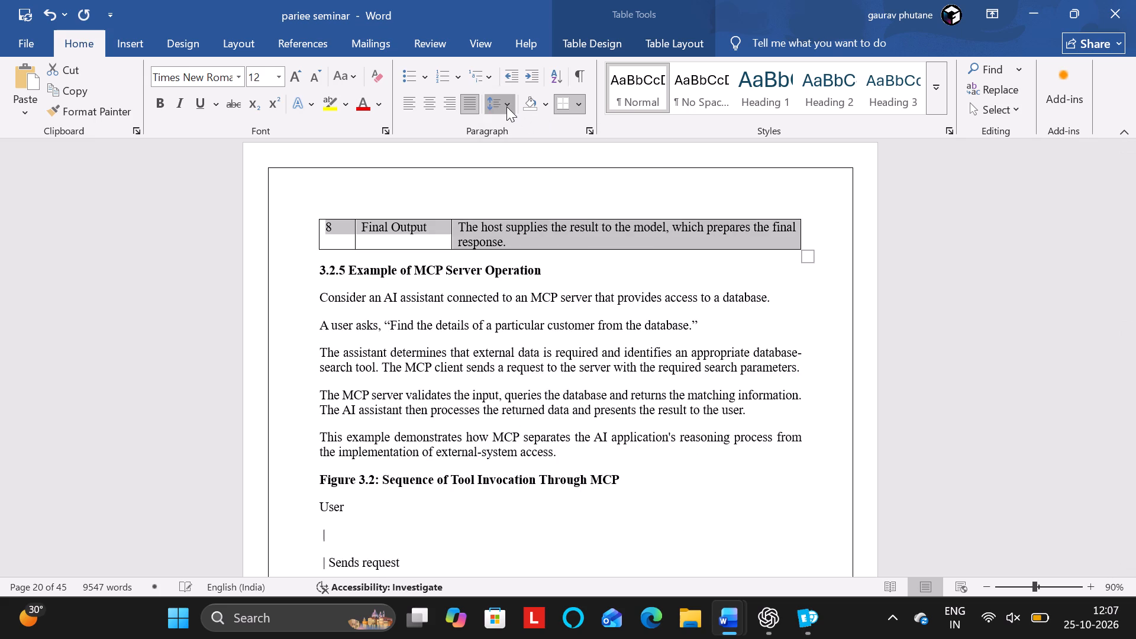
pyautogui.click(532, 250)
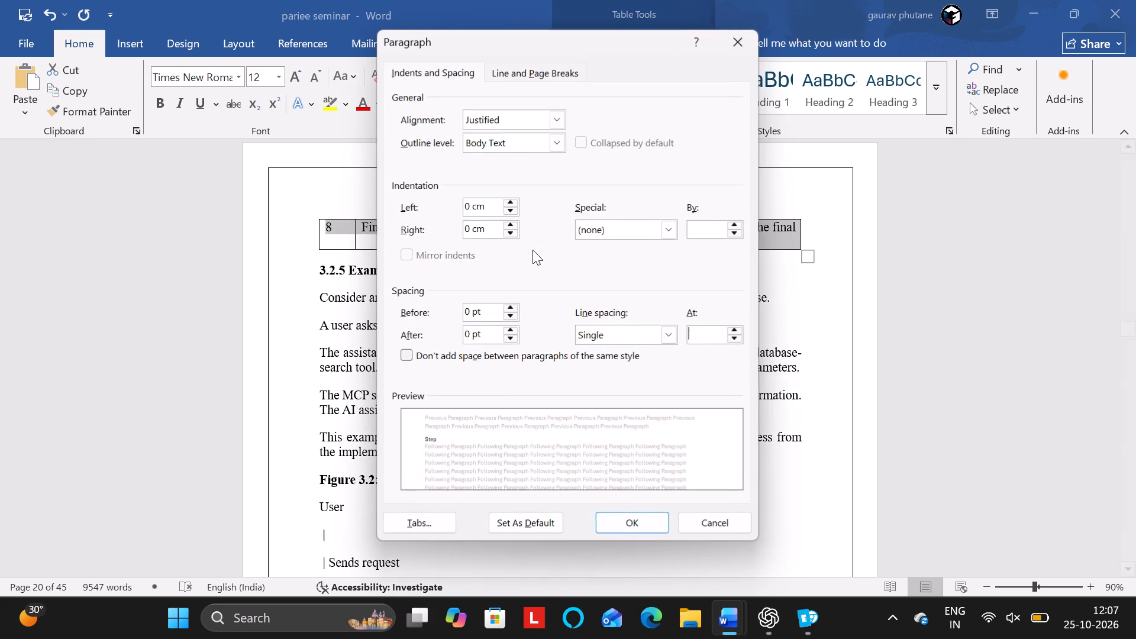
pyautogui.click(472, 313)
pyautogui.press('BackSpace')
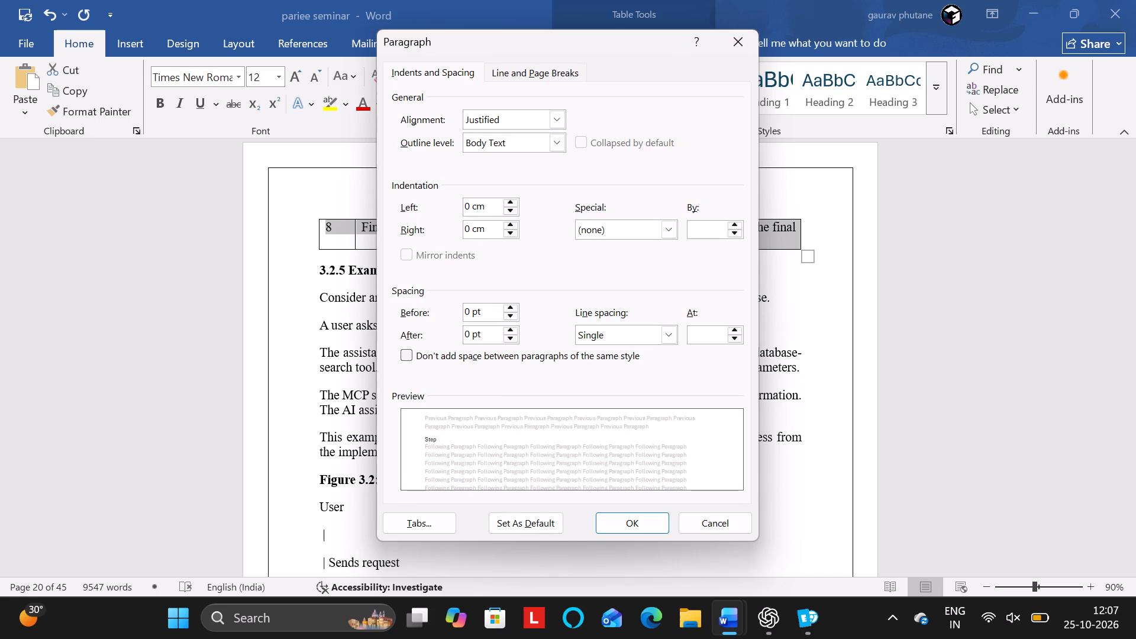
pyautogui.press('BackSpace')
pyautogui.press('space')
pyautogui.press('BackSpace')
pyautogui.write('3')
pyautogui.press('space')
pyautogui.click(469, 336)
pyautogui.press('BackSpace')
pyautogui.press('3')
pyautogui.click(605, 525)
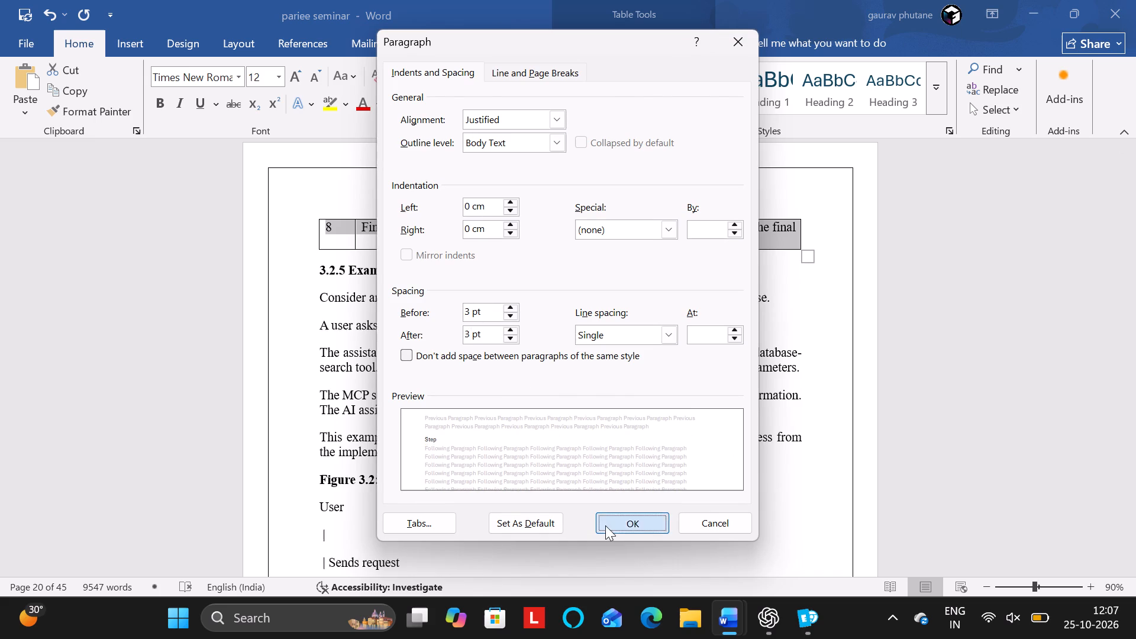
pyautogui.click(606, 353)
# Center the header row text (Step, Operation, Description) of Table 3.2.
pyautogui.scroll(2, 606, 353)
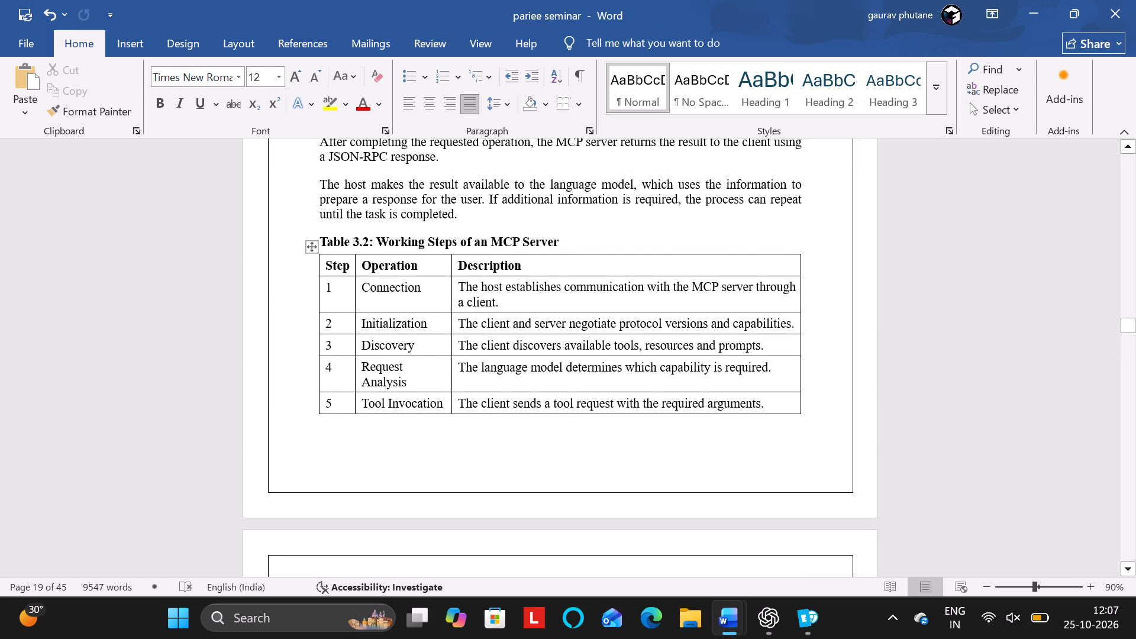
pyautogui.moveTo(325, 266); pyautogui.dragTo(503, 255)
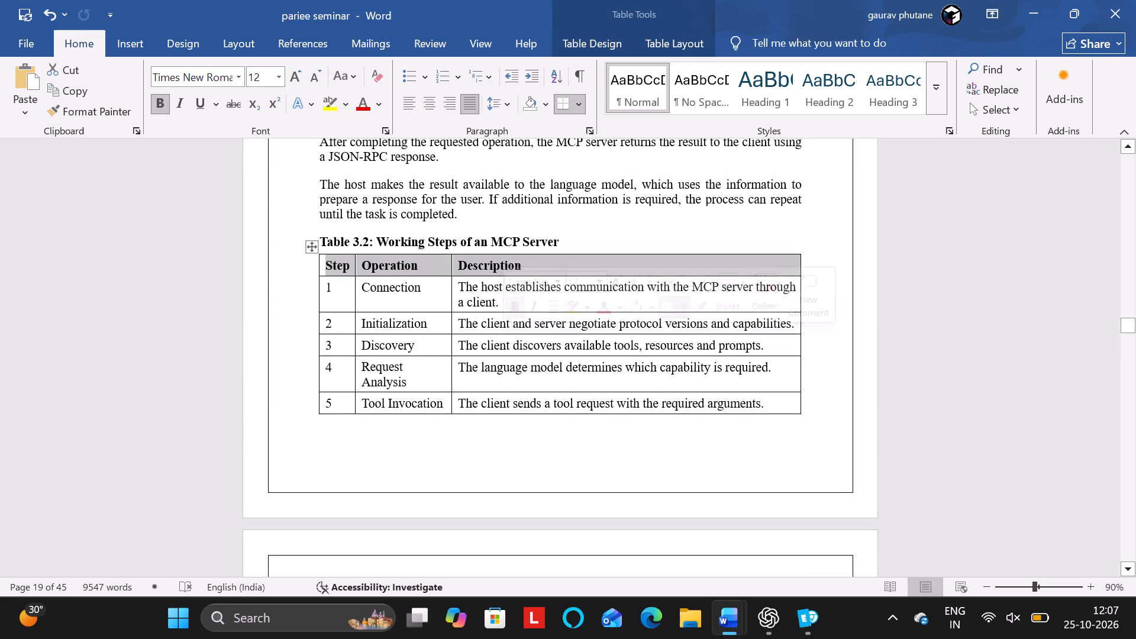
pyautogui.click(424, 103)
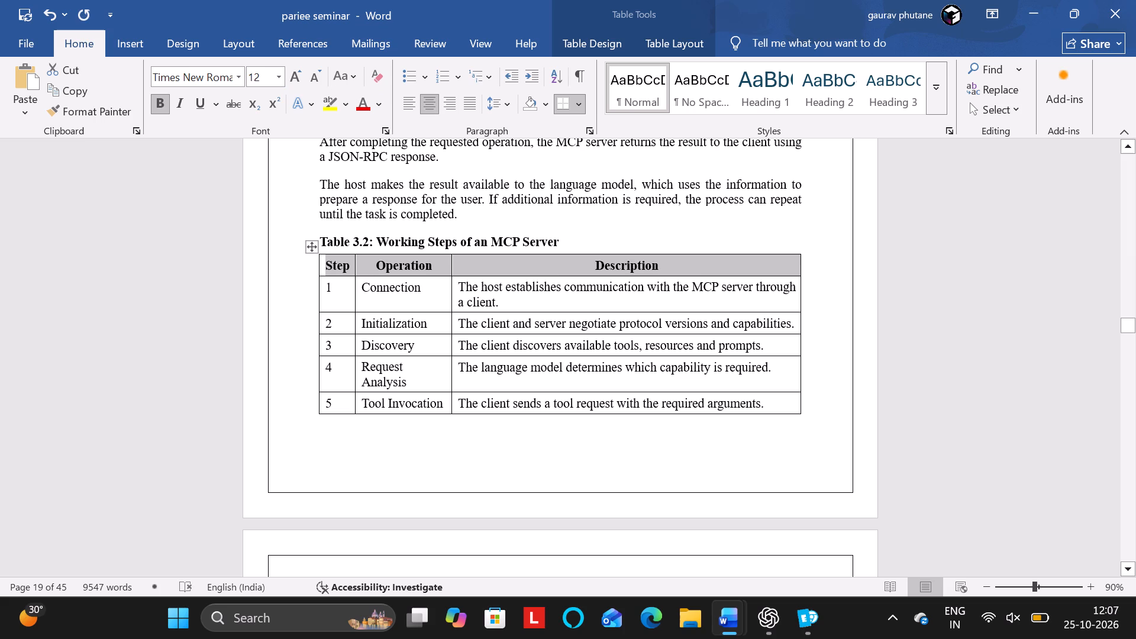
pyautogui.click(433, 306)
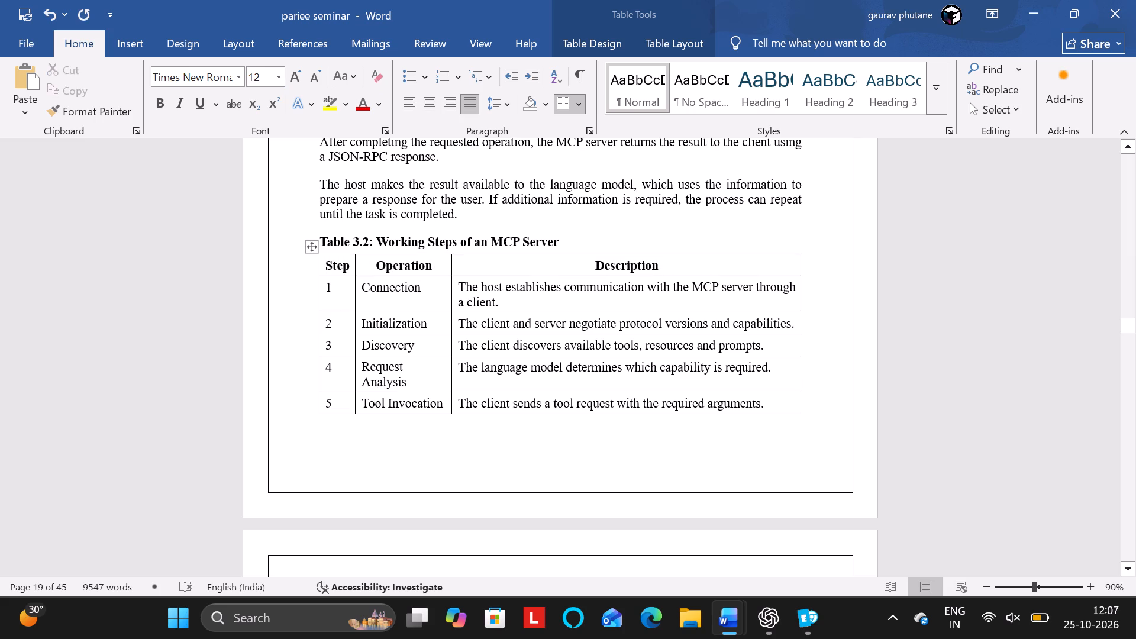
# Center the "Table 3.2: Working Steps of an MCP Server" caption and set its line spacing to 1.15.
pyautogui.click(536, 239)
pyautogui.click(427, 100)
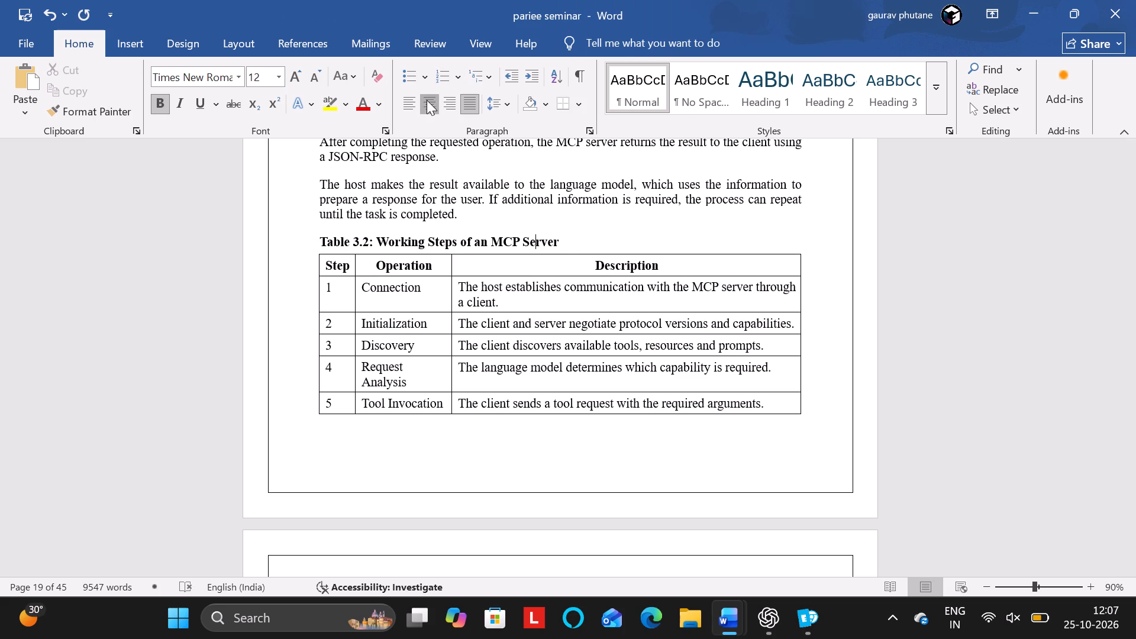
pyautogui.click(499, 101)
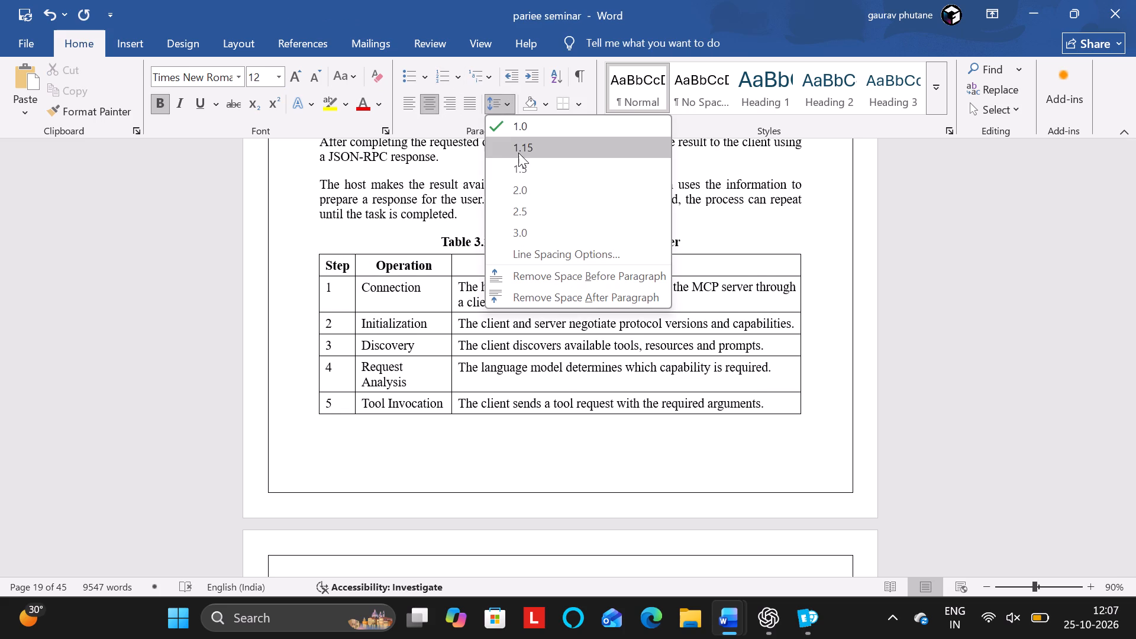
pyautogui.click(780, 191)
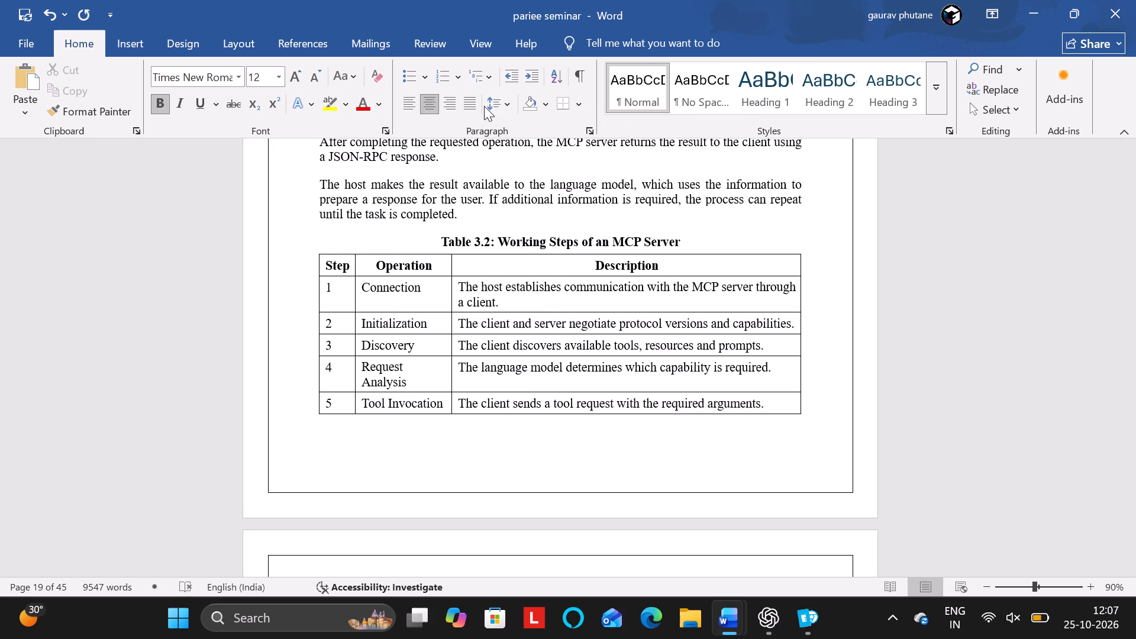
pyautogui.click(484, 106)
pyautogui.click(495, 105)
pyautogui.click(512, 144)
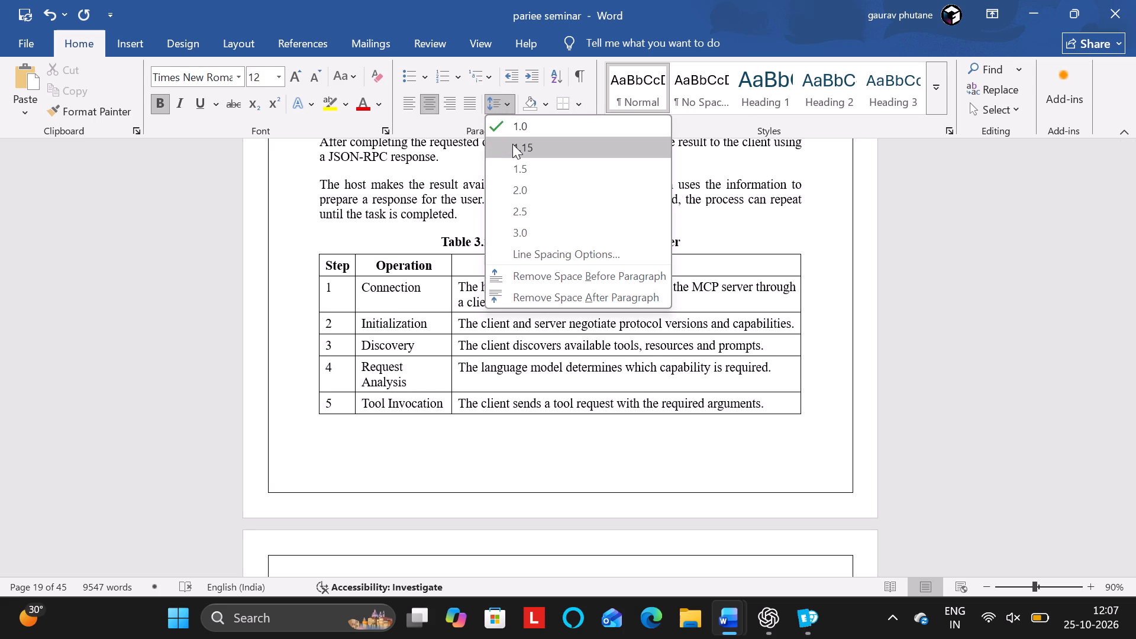
pyautogui.click(498, 239)
# Increase the font size of the heading "3.2.5 Example of MCP Server Operation" by one step.
pyautogui.scroll(-1, 498, 239)
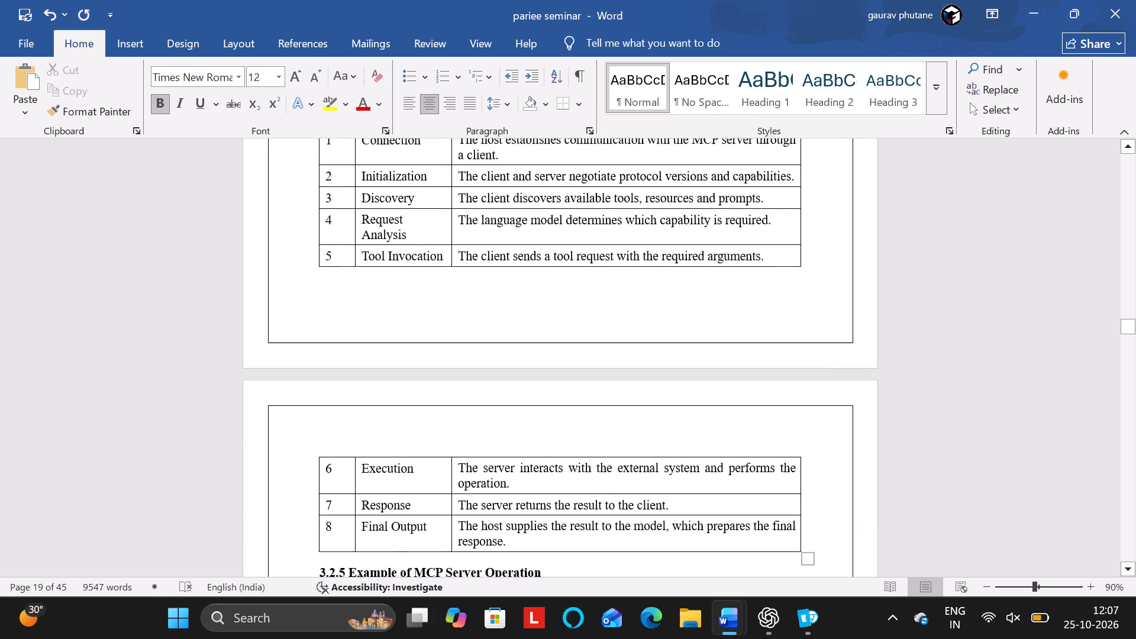
pyautogui.scroll(-2, 498, 239)
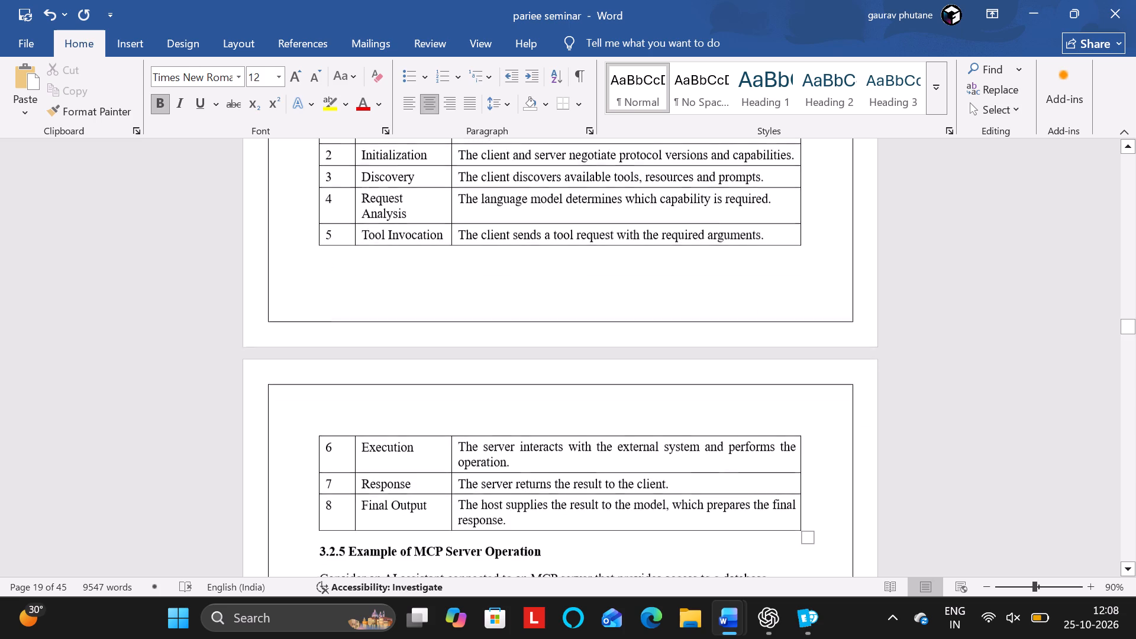
pyautogui.scroll(-2, 498, 239)
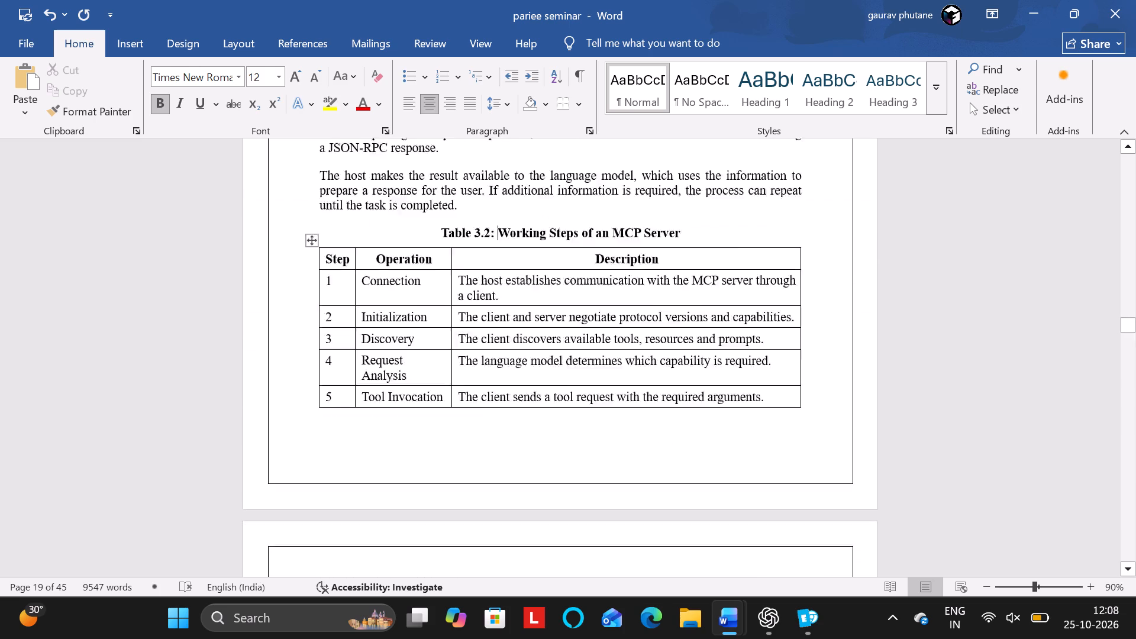
pyautogui.scroll(-2, 498, 239)
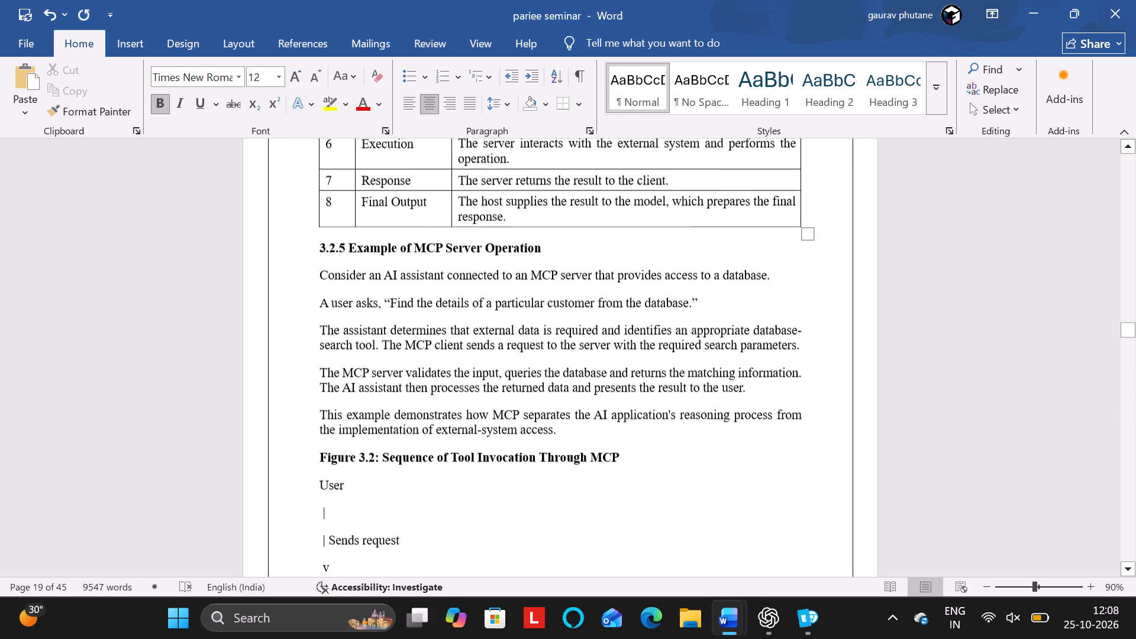
pyautogui.scroll(-1, 498, 239)
pyautogui.moveTo(575, 244); pyautogui.dragTo(355, 251)
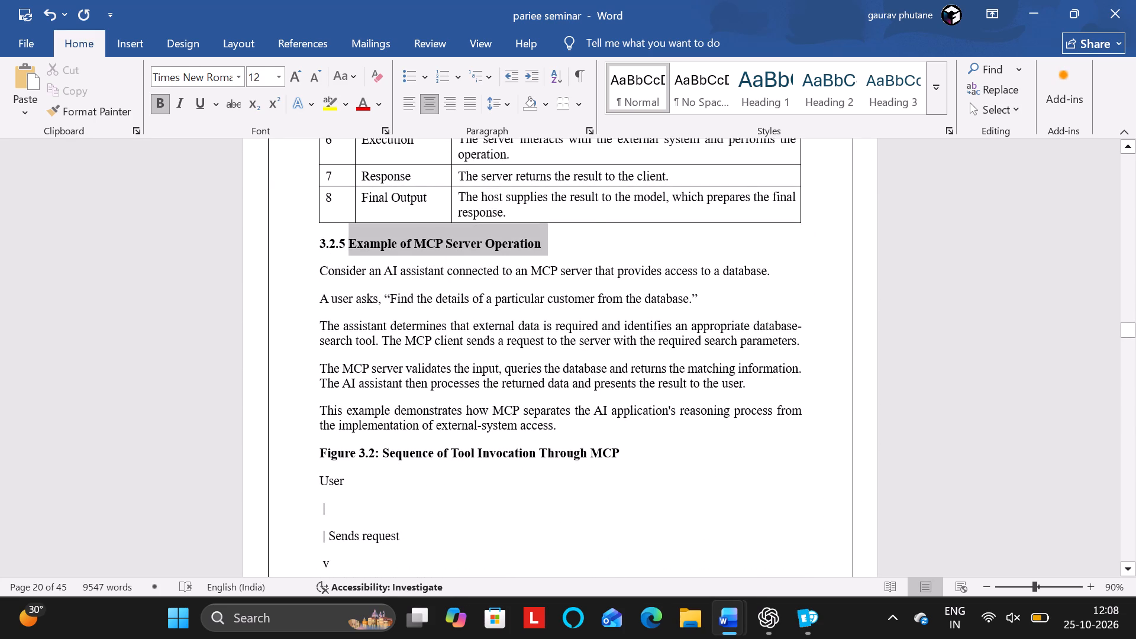
pyautogui.moveTo(355, 251); pyautogui.dragTo(319, 246)
pyautogui.click(292, 75)
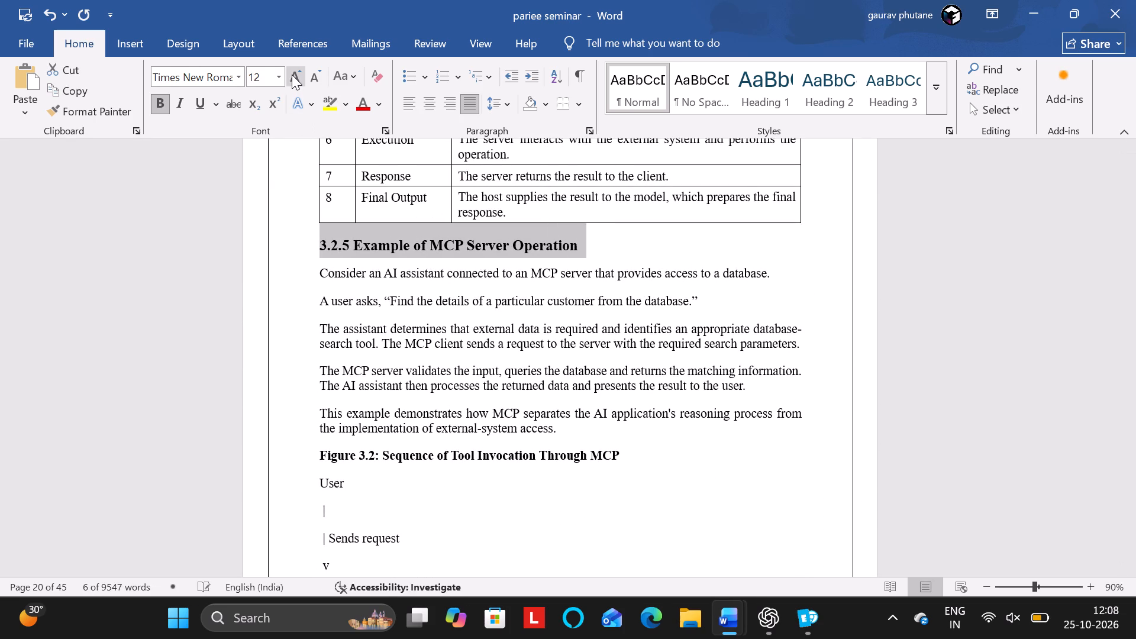
pyautogui.click(472, 304)
# Remove the space before the first body paragraph under heading 3.2.5, "Consider an AI assistant connected to an MCP server".
pyautogui.click(361, 277)
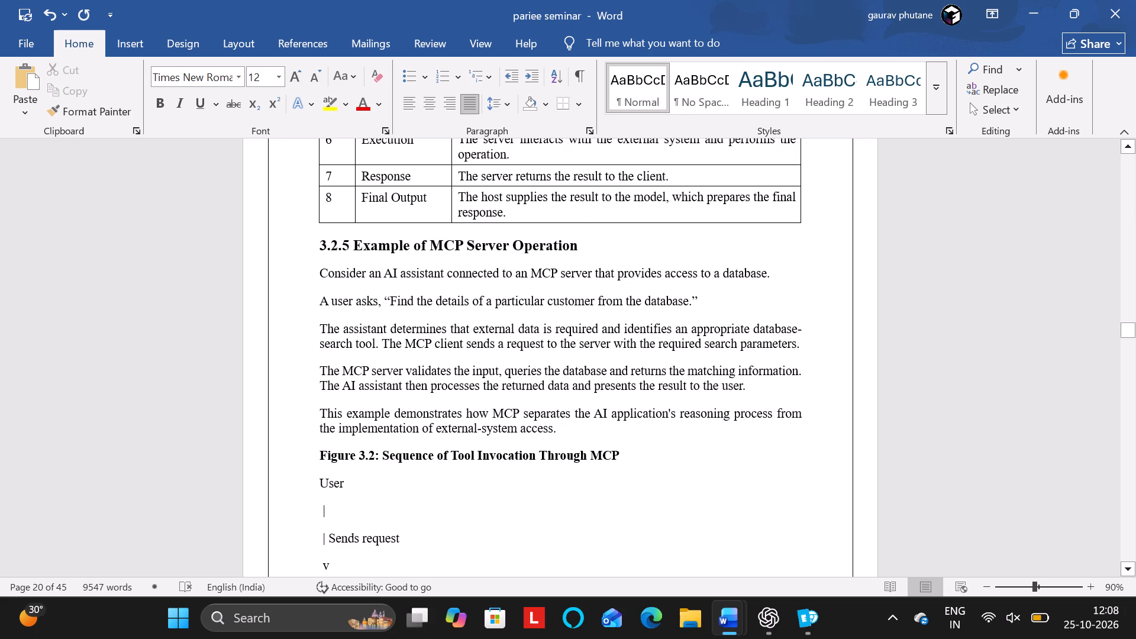
pyautogui.click(505, 95)
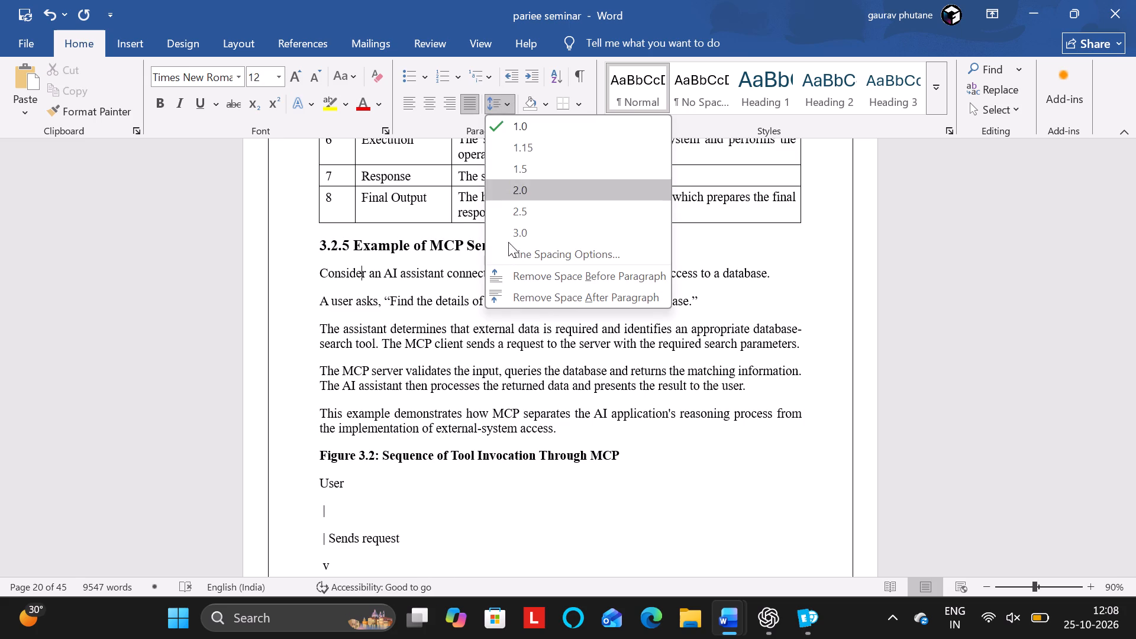
pyautogui.click(500, 276)
# Copy the complete Figure 3.2 text diagram, ending at the last "User" line above section 3.3.
pyautogui.scroll(-1, 432, 328)
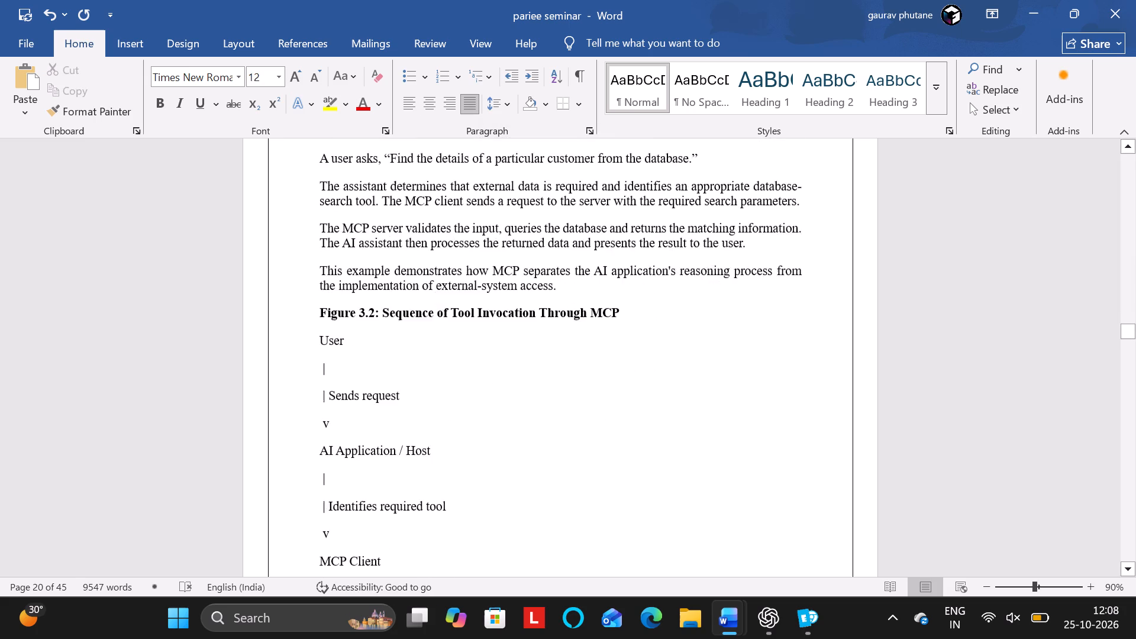
pyautogui.scroll(-1, 432, 328)
pyautogui.moveTo(318, 215); pyautogui.dragTo(393, 614)
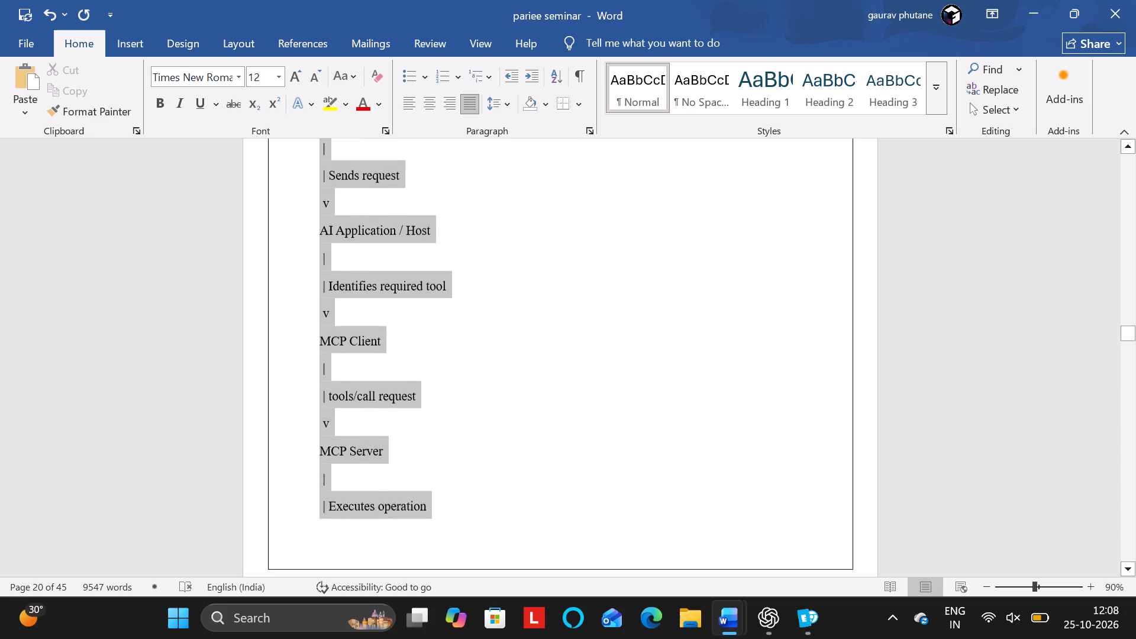
pyautogui.moveTo(393, 614); pyautogui.dragTo(381, 415)
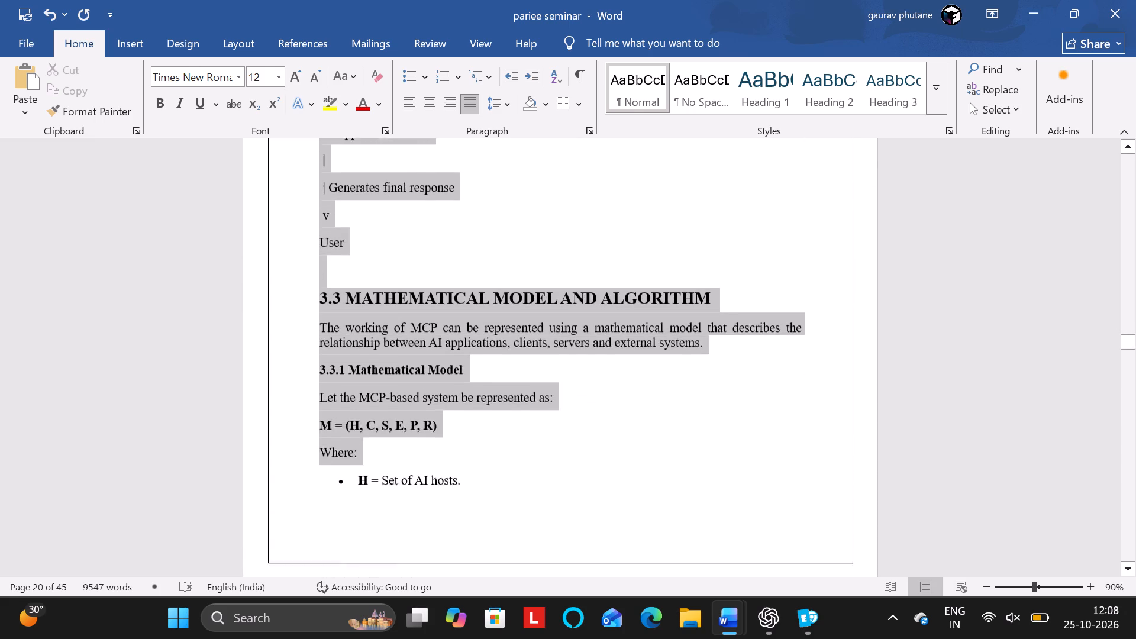
pyautogui.moveTo(381, 415); pyautogui.dragTo(343, 231)
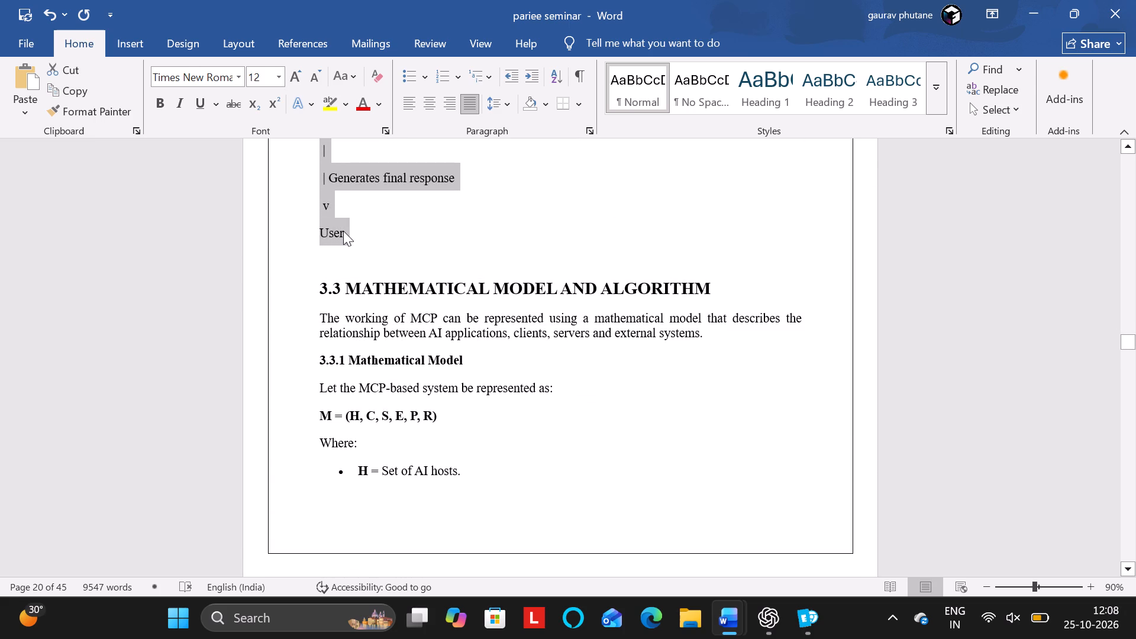
pyautogui.hotkey('ctrl', 'c')
pyautogui.hotkey('alt', 'Tab')
pyautogui.hotkey('alt', 'Tab')
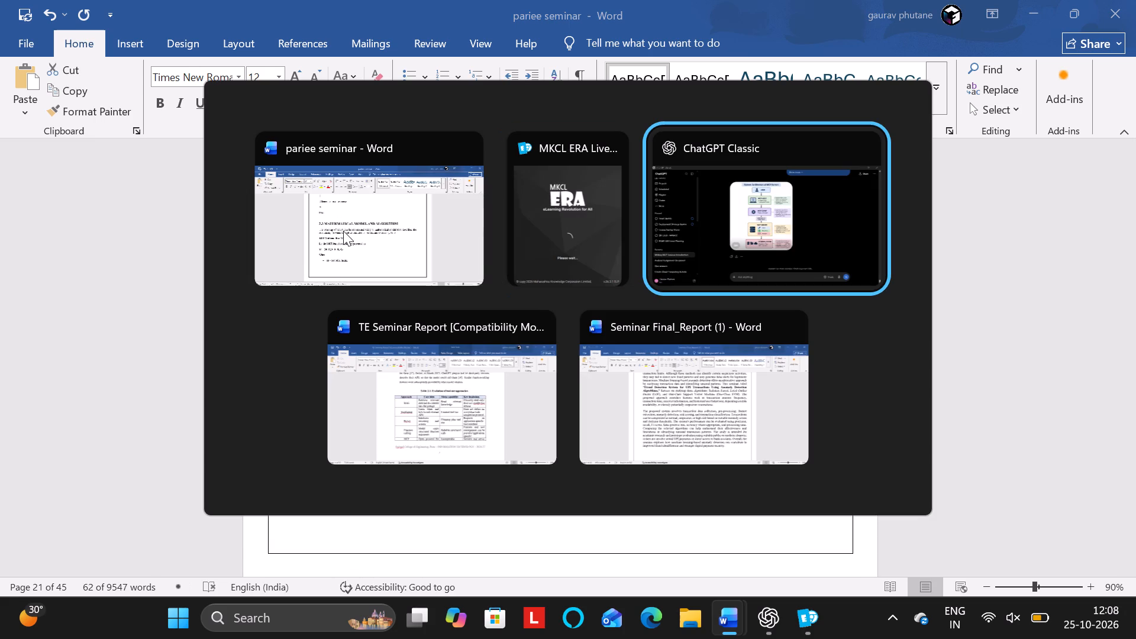
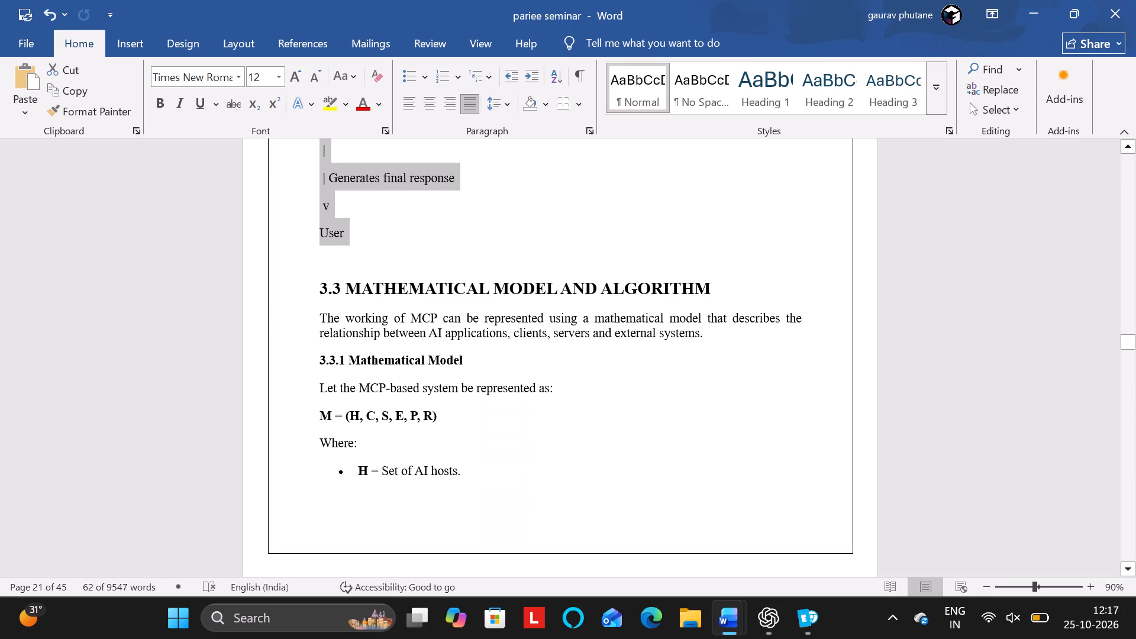
pyautogui.press('BackSpace')
pyautogui.scroll(1, 613, 251)
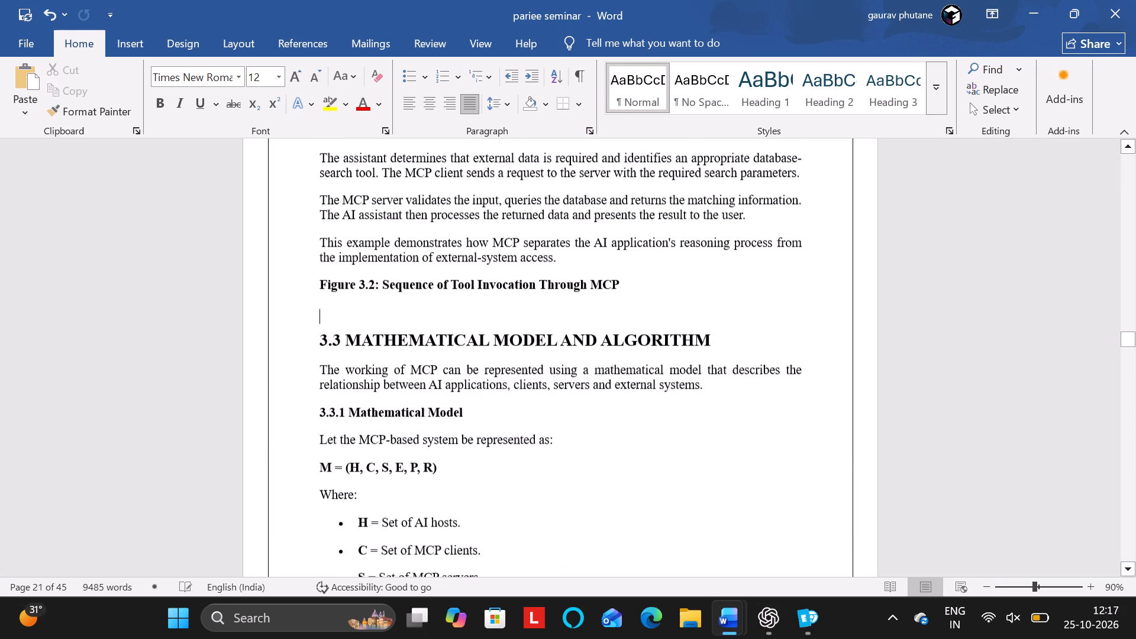
pyautogui.scroll(1, 613, 251)
pyautogui.hotkey('ctrl', 'v')
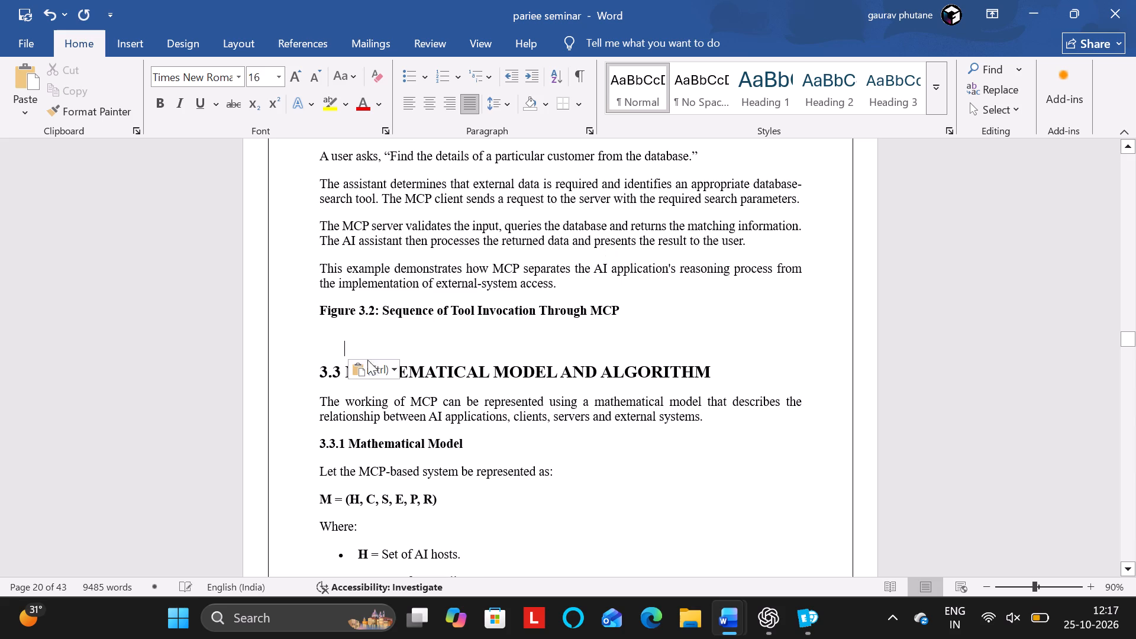
pyautogui.click(370, 367)
pyautogui.click(414, 415)
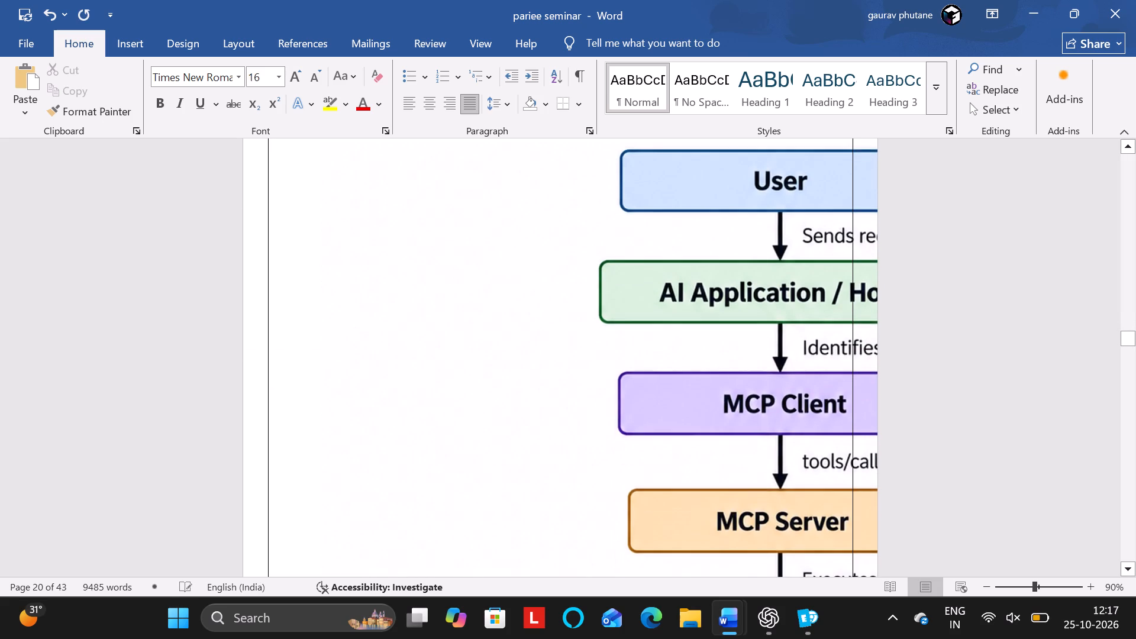
# Set the height of the pasted Figure 3.2 diagram picture to 10 cm.
pyautogui.click(641, 357)
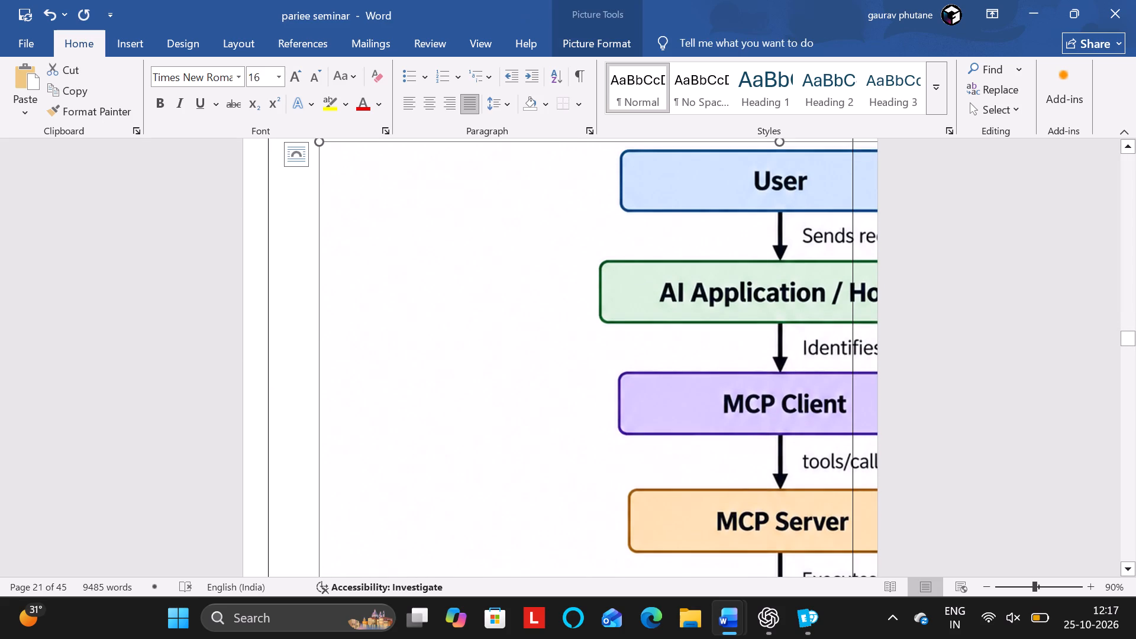
pyautogui.click(602, 43)
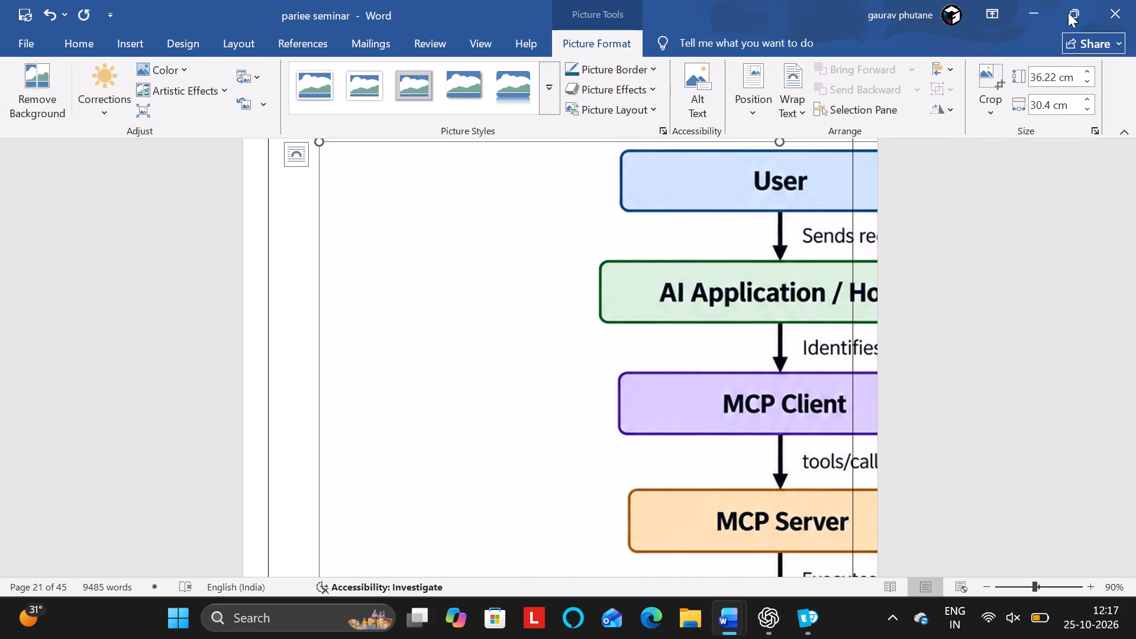
pyautogui.click(1047, 74)
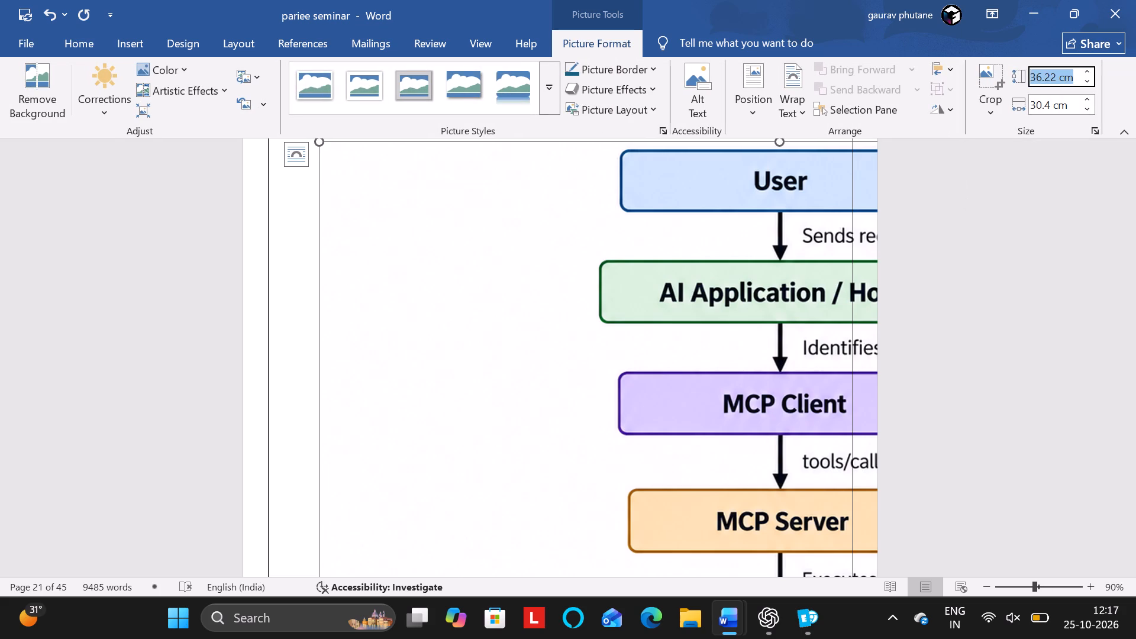
pyautogui.write('qo')
pyautogui.press('BackSpace')
pyautogui.press('BackSpace')
pyautogui.write('10 cm')
pyautogui.press('Return')
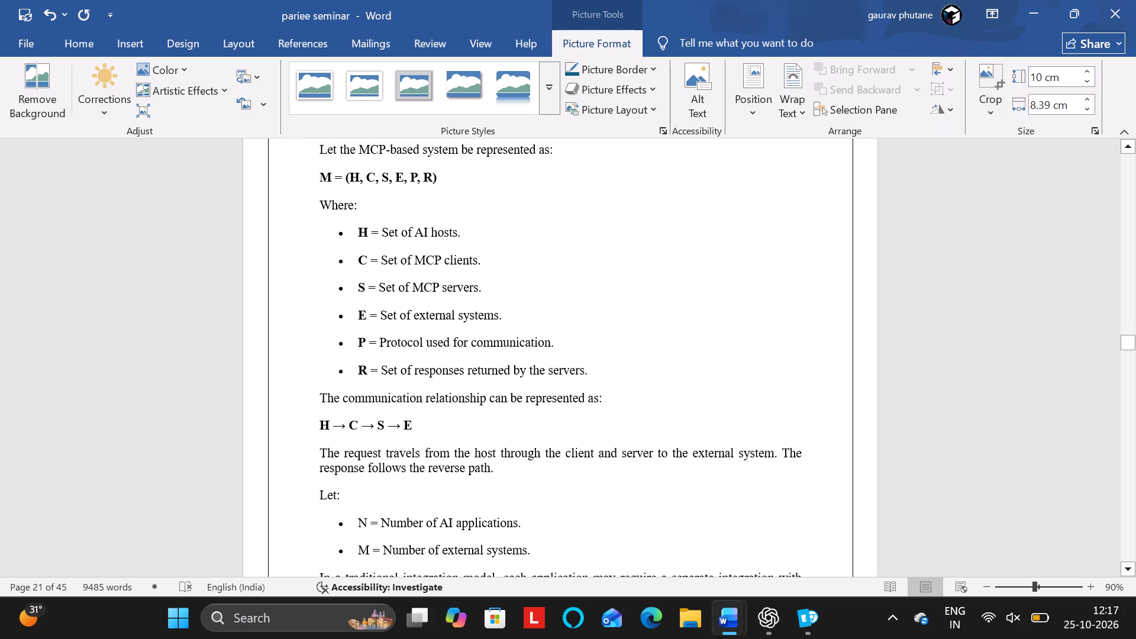
# Crop the blank strip off the bottom edge of the Figure 3.2 picture, leaving it about 9.81 cm high.
pyautogui.scroll(3, 693, 288)
pyautogui.scroll(-1, 693, 288)
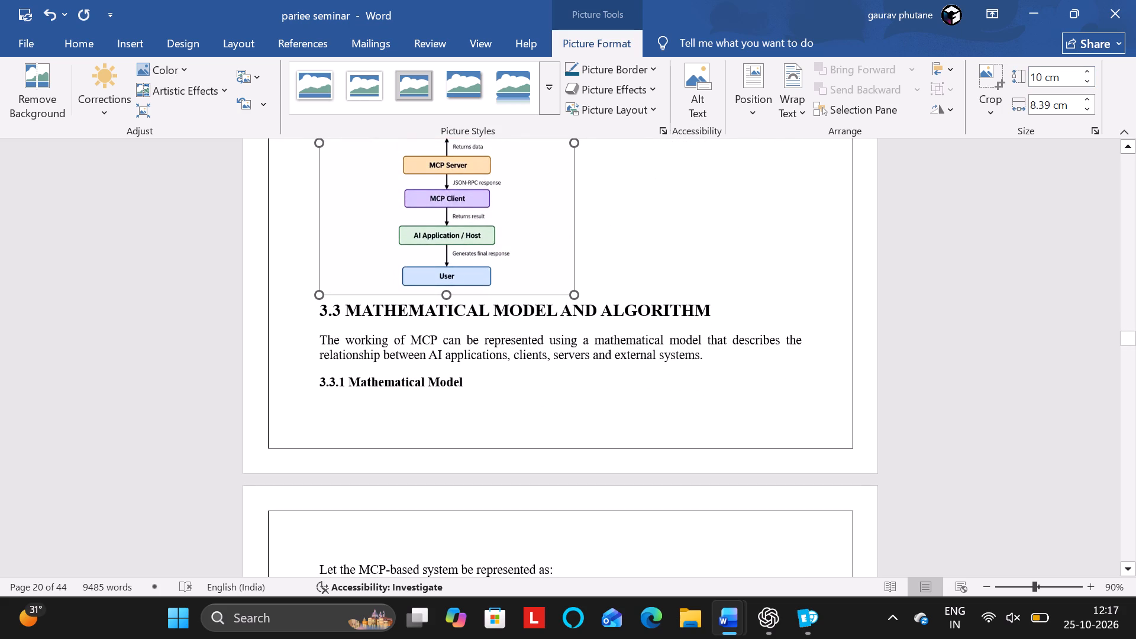
pyautogui.click(443, 206)
pyautogui.scroll(1, 443, 206)
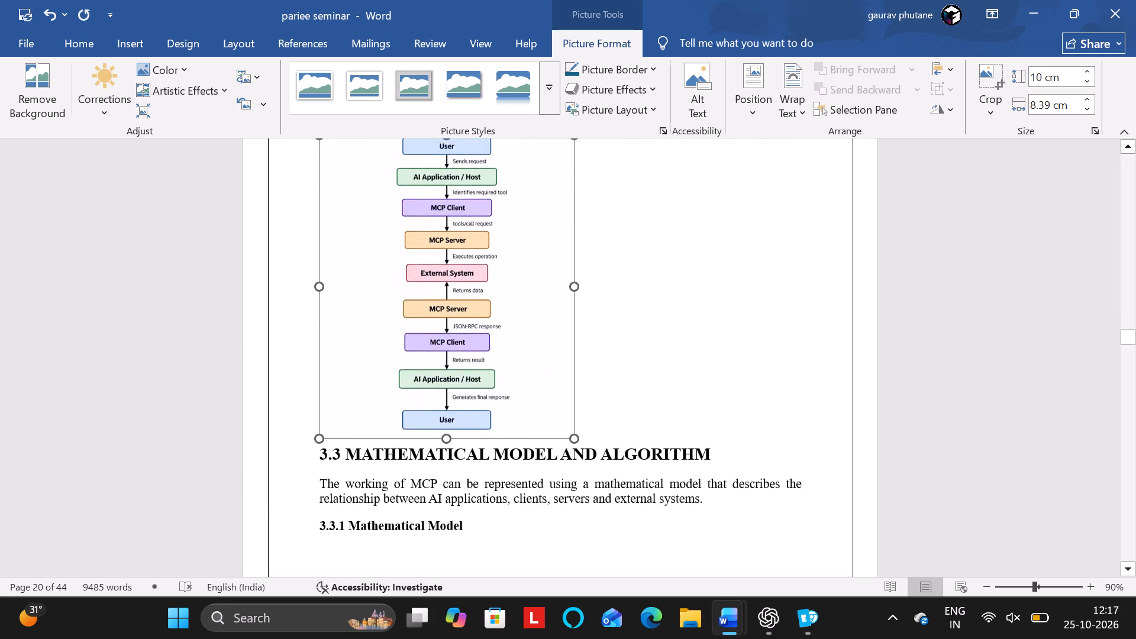
pyautogui.scroll(1, 443, 206)
pyautogui.scroll(-1, 443, 206)
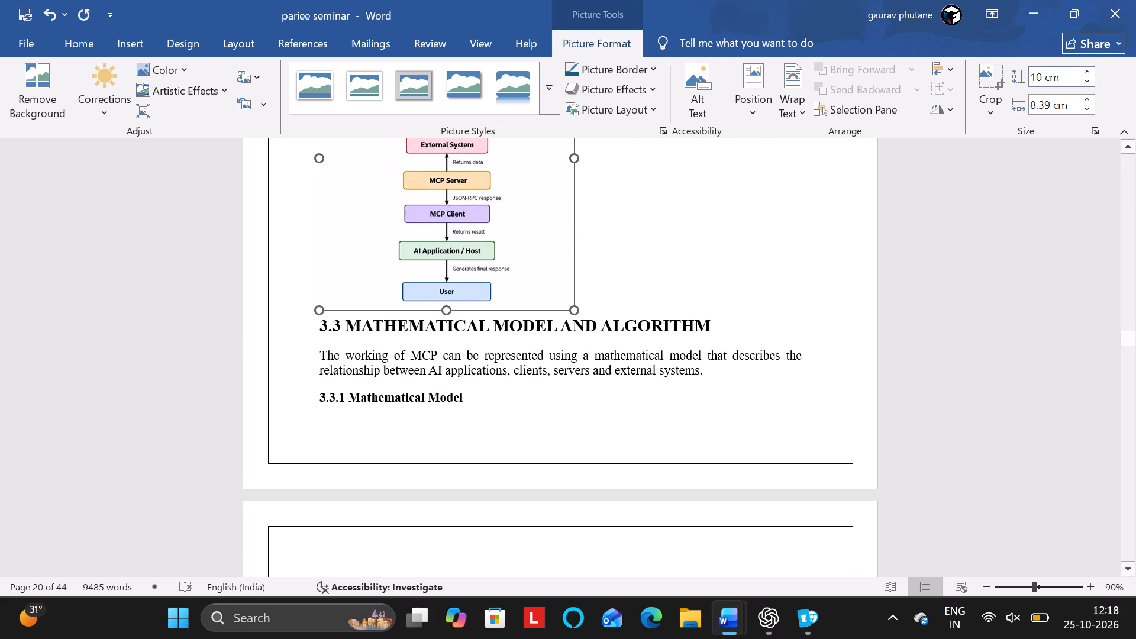
pyautogui.click(993, 72)
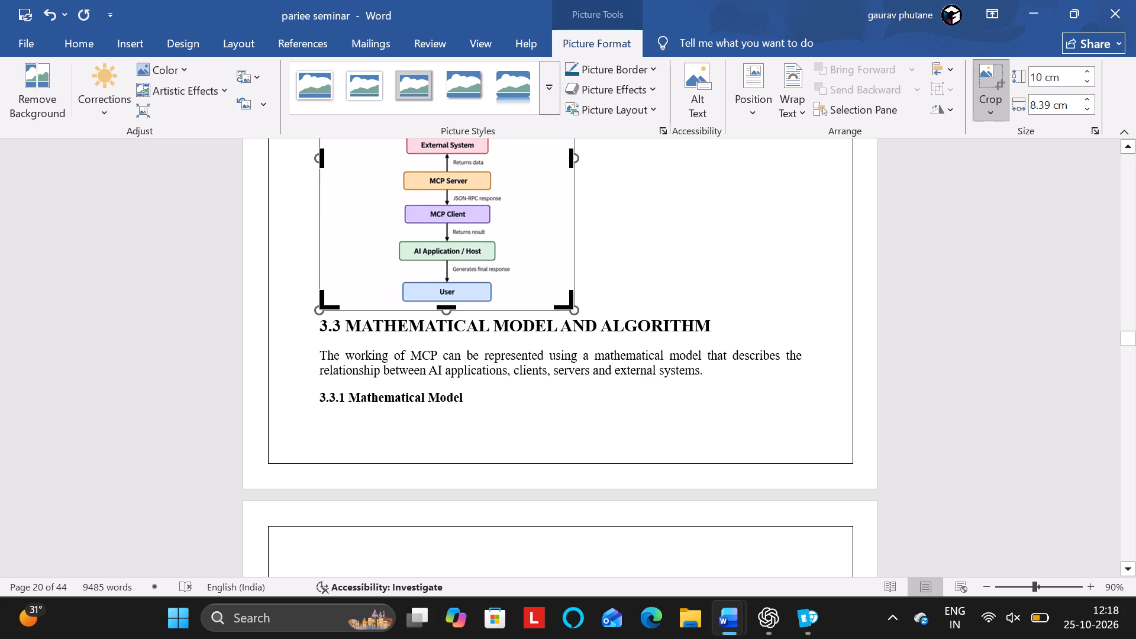
pyautogui.moveTo(446, 306); pyautogui.dragTo(462, 304)
pyautogui.click(678, 228)
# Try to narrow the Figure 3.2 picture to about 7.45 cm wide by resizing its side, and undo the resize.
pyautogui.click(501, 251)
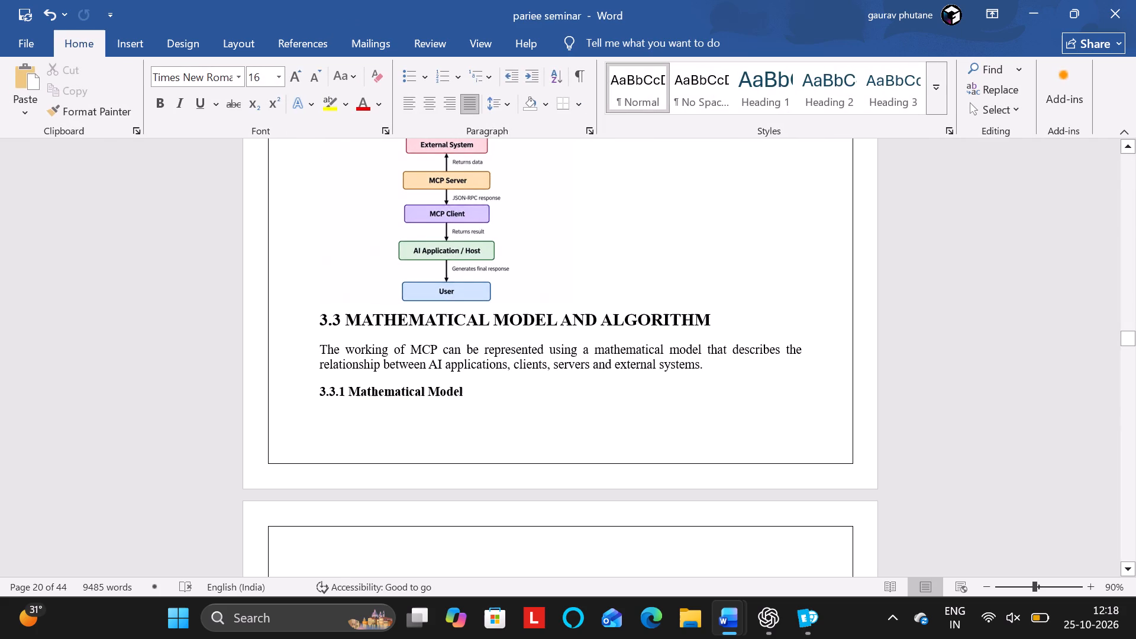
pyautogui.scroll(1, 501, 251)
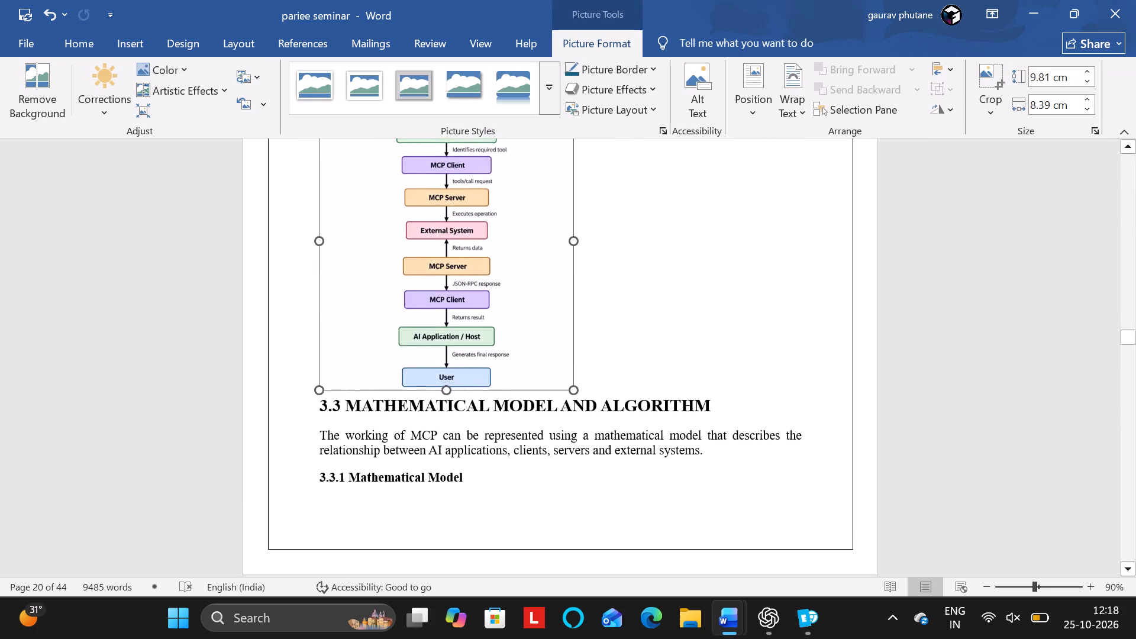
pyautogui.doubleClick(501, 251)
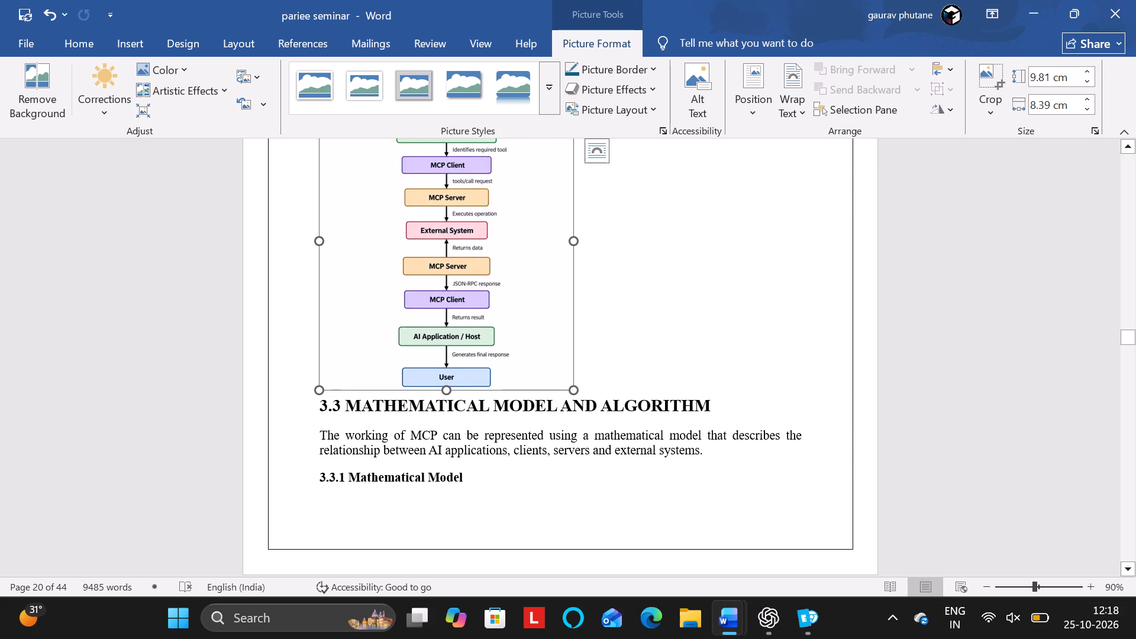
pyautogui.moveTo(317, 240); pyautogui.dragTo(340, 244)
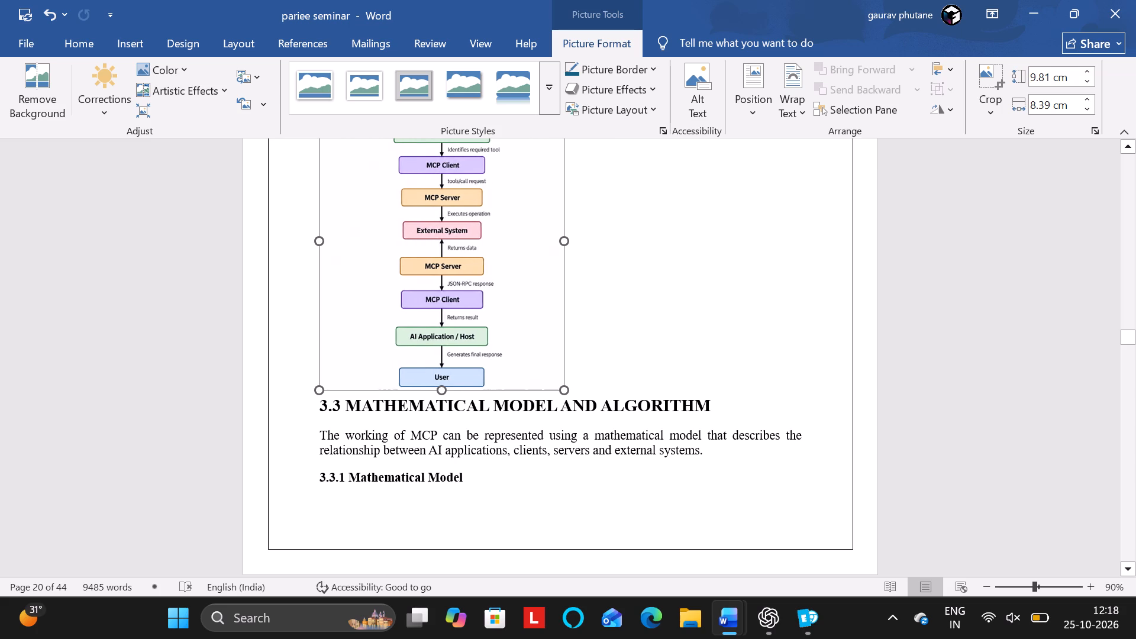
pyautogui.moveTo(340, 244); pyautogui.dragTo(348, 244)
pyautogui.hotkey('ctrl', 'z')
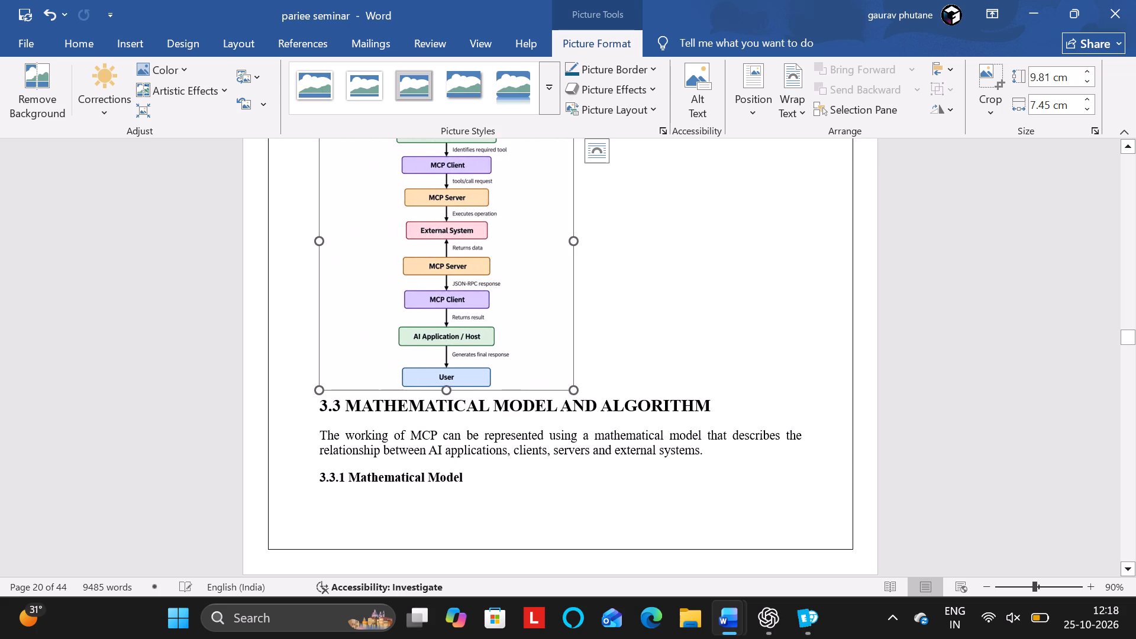
# Crop the blank margins on both sides of the Figure 3.2 picture close to the diagram, to about 4.06 cm wide.
pyautogui.click(987, 66)
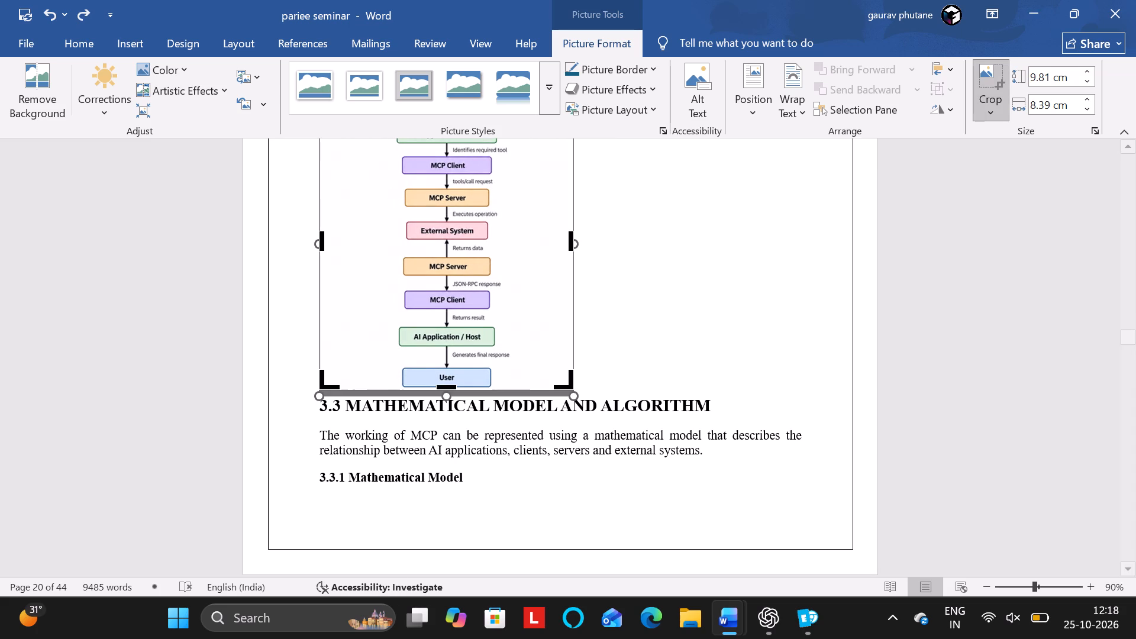
pyautogui.moveTo(321, 242); pyautogui.dragTo(390, 237)
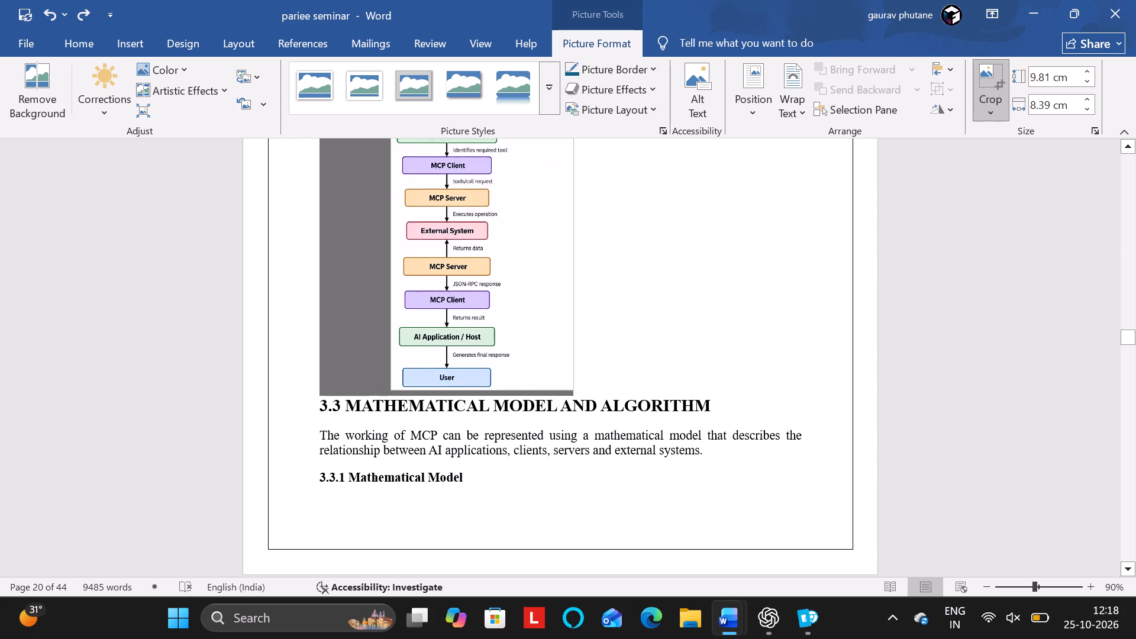
pyautogui.moveTo(390, 237); pyautogui.dragTo(398, 231)
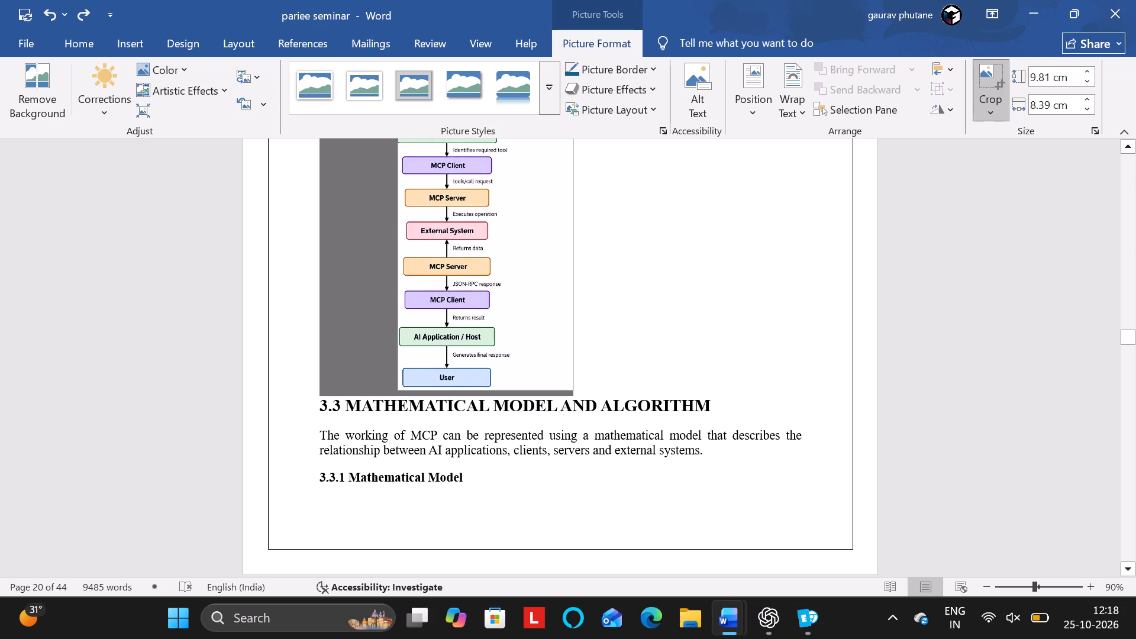
pyautogui.moveTo(398, 231); pyautogui.dragTo(389, 335)
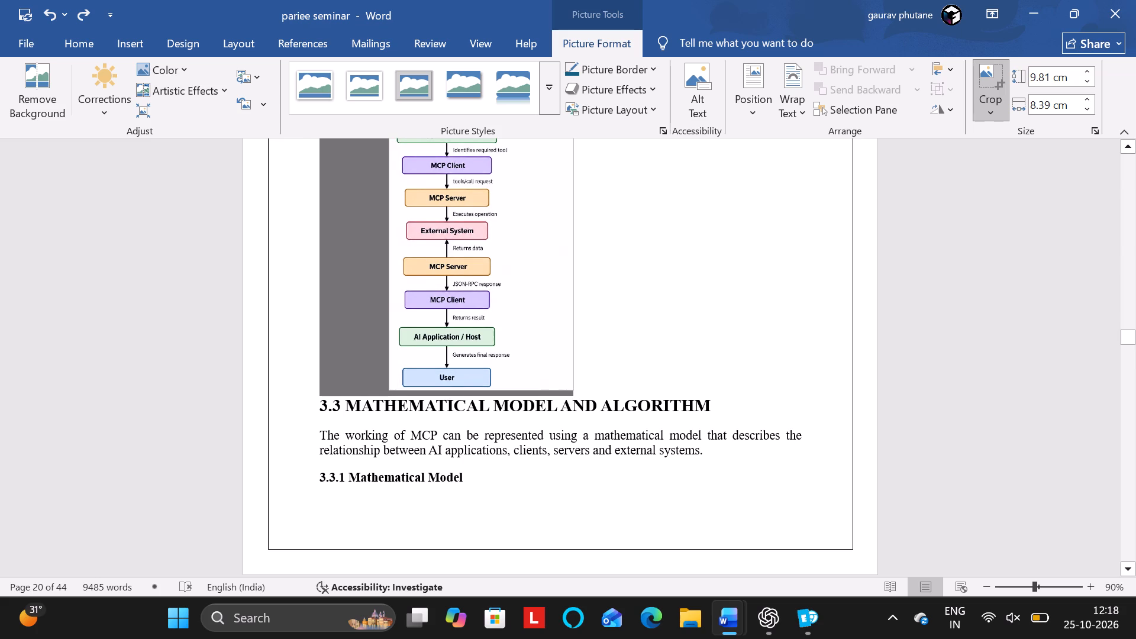
pyautogui.moveTo(389, 335); pyautogui.dragTo(389, 335)
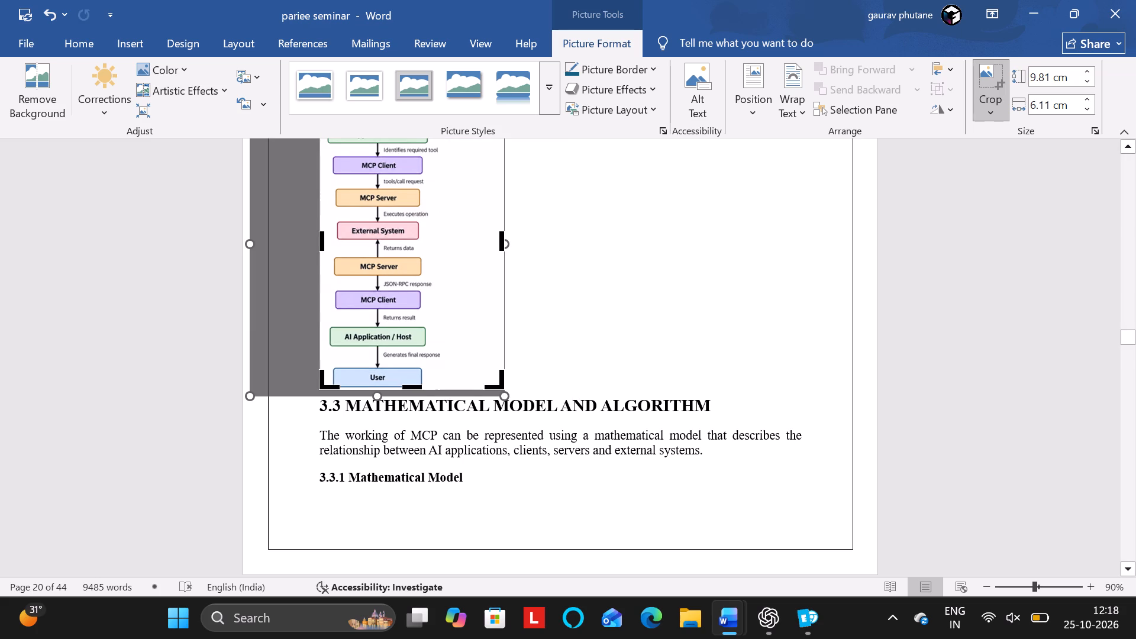
pyautogui.moveTo(499, 243); pyautogui.dragTo(441, 333)
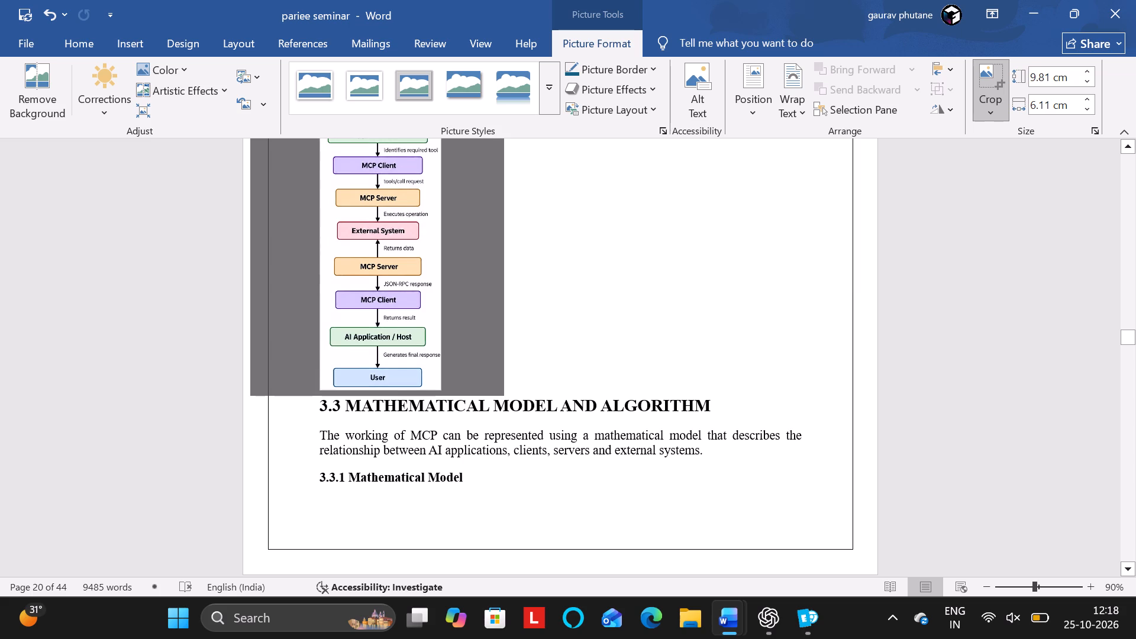
pyautogui.moveTo(441, 333); pyautogui.dragTo(443, 335)
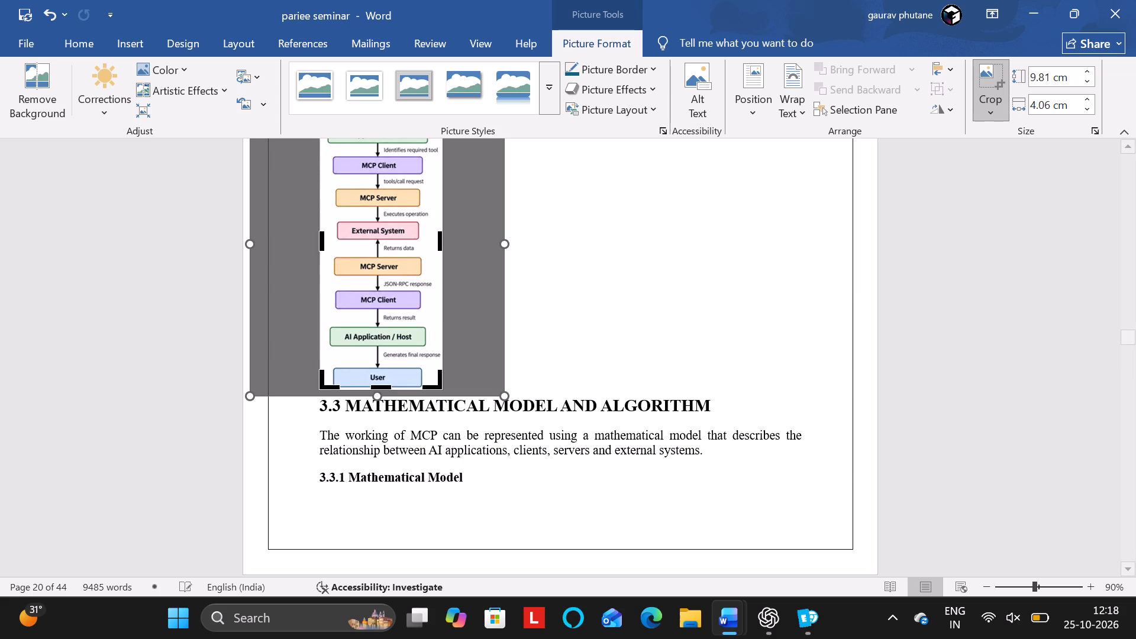
pyautogui.click(607, 285)
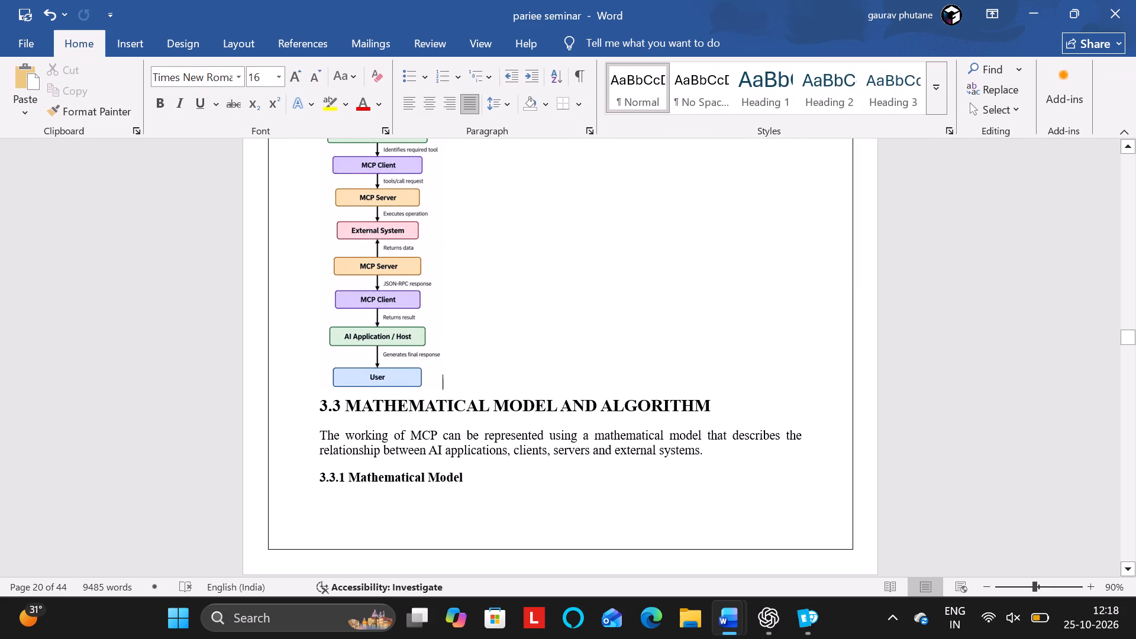
# Set the width of the cropped Figure 3.2 picture to 5 cm.
pyautogui.click(375, 285)
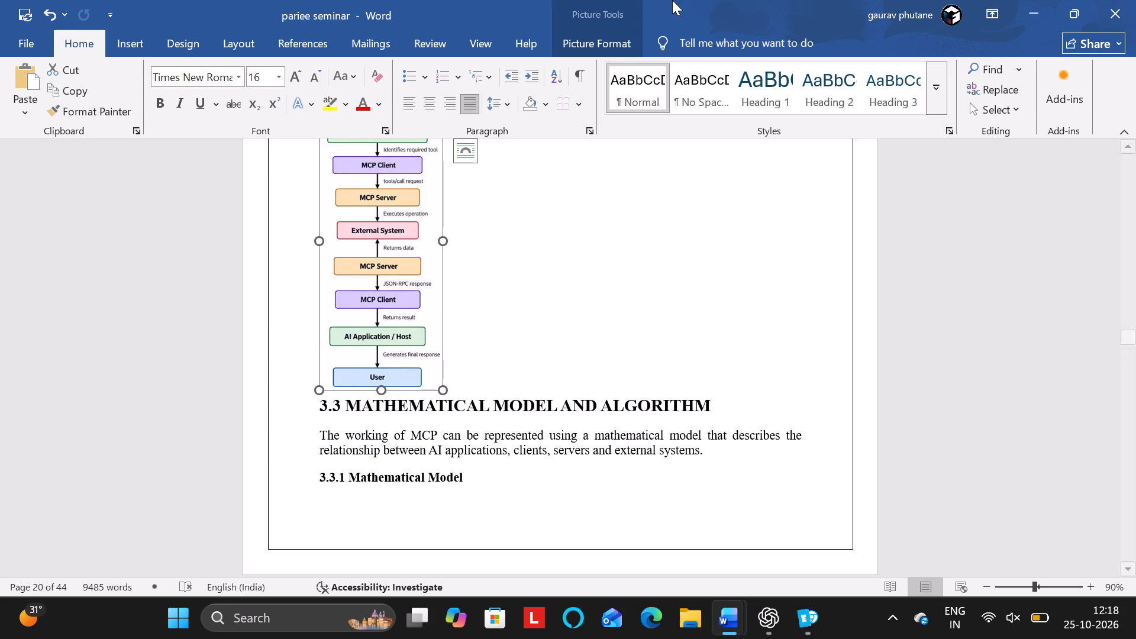
pyautogui.click(393, 280)
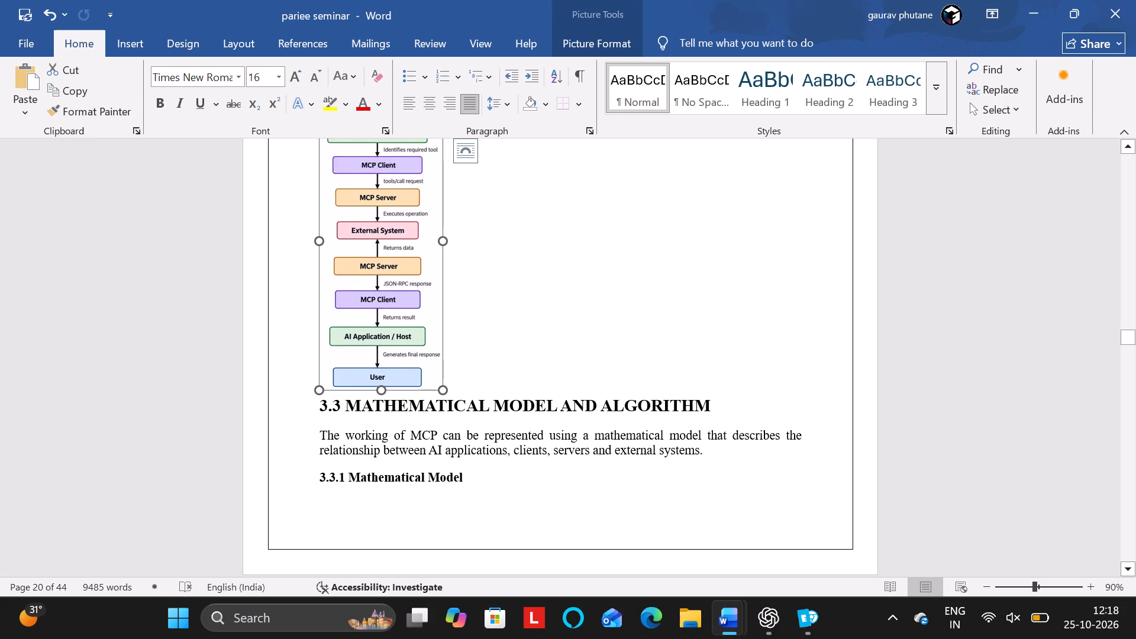
pyautogui.doubleClick(393, 280)
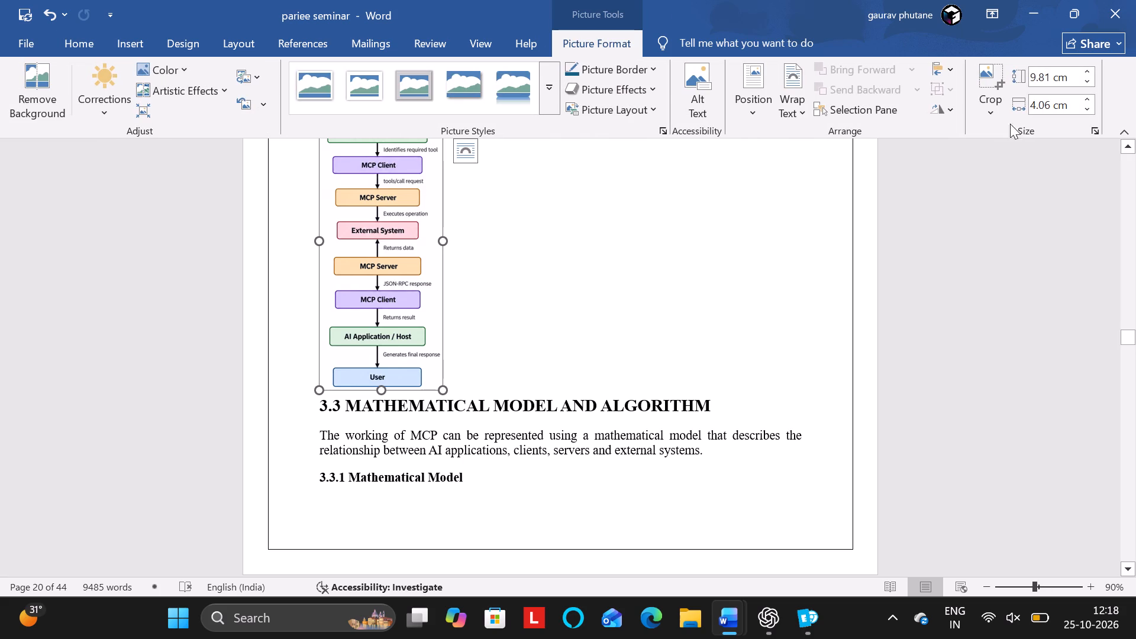
pyautogui.click(1041, 99)
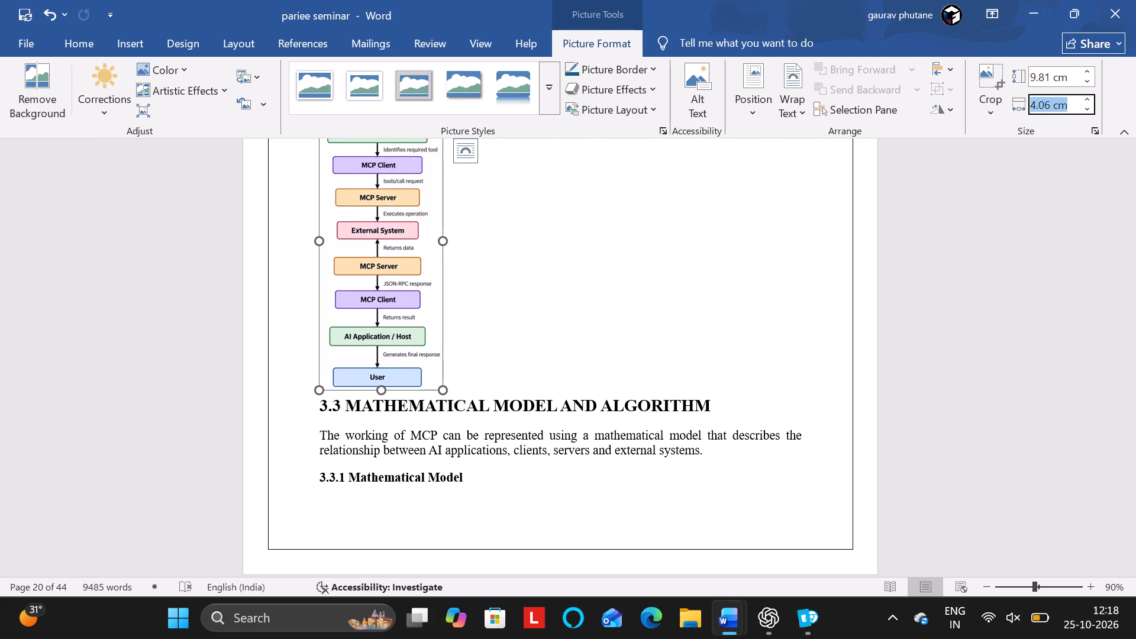
pyautogui.write('5 cm')
pyautogui.press('Return')
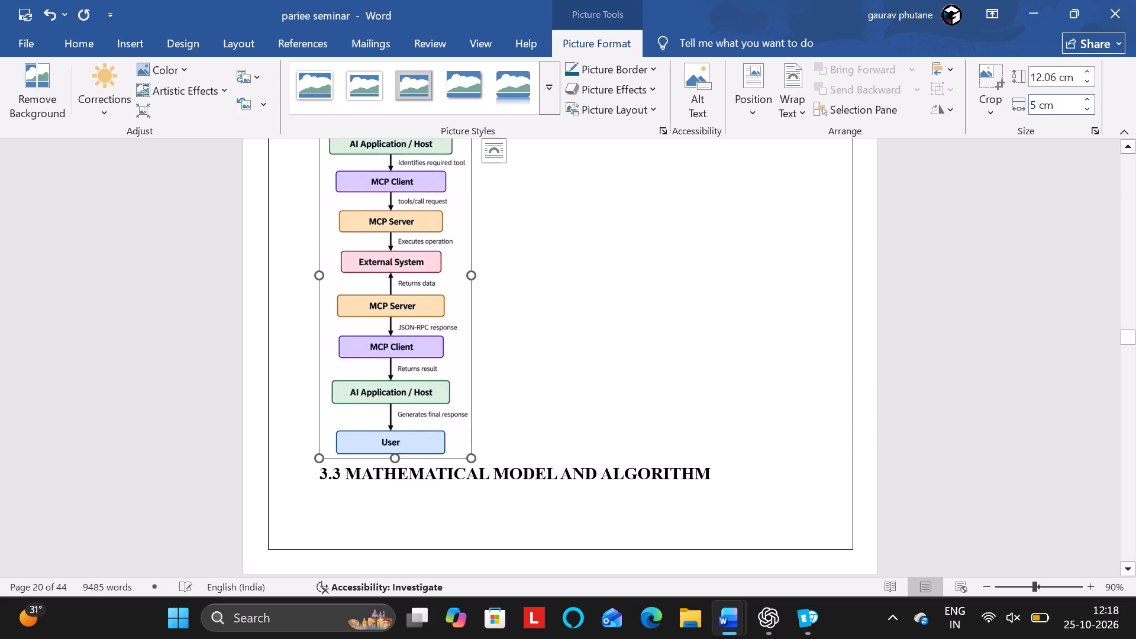
pyautogui.click(557, 299)
pyautogui.hscroll(1, 557, 299)
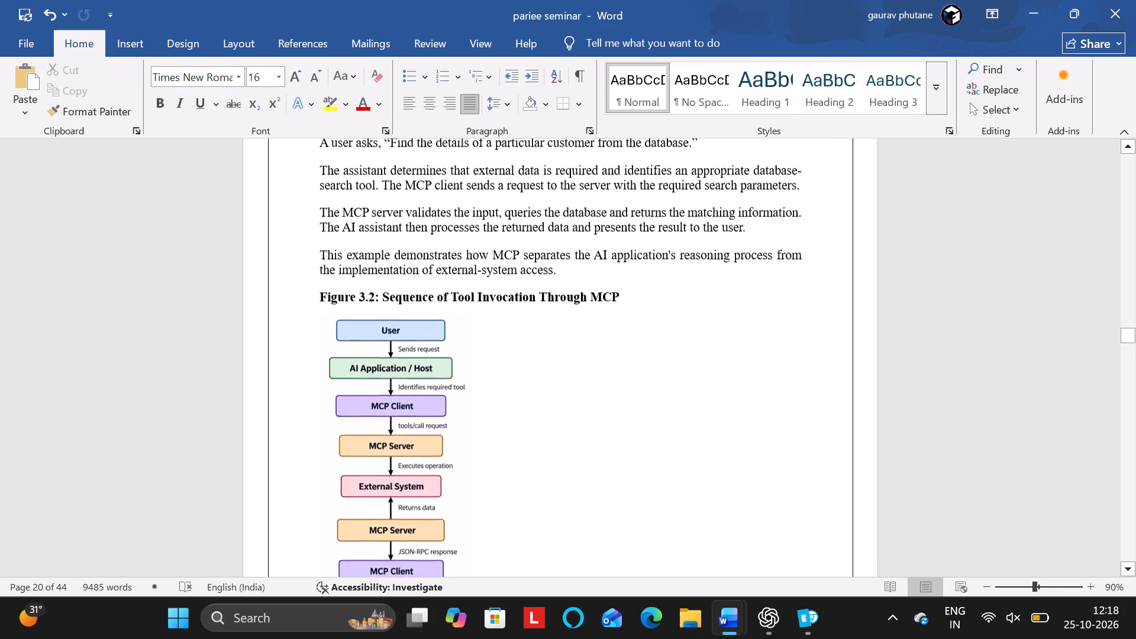
pyautogui.hscroll(2, 557, 299)
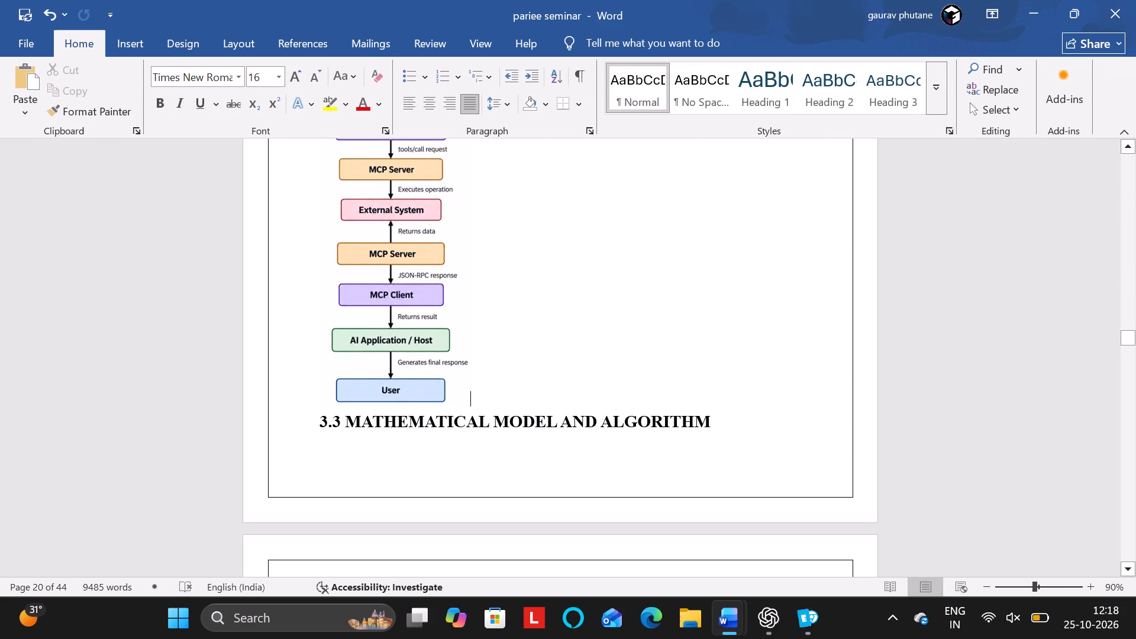
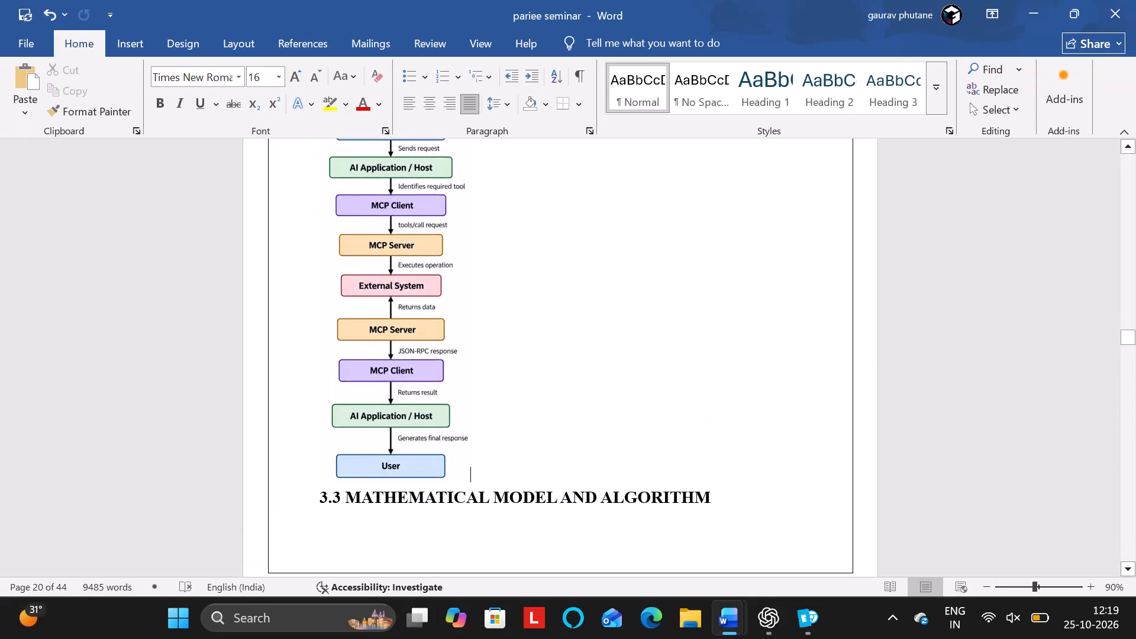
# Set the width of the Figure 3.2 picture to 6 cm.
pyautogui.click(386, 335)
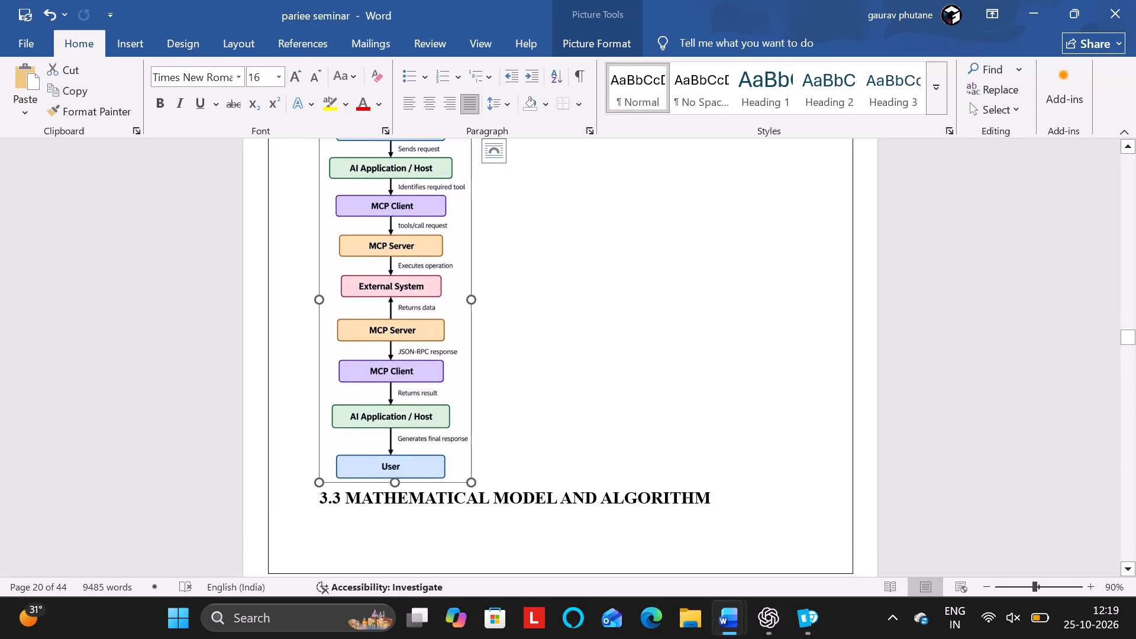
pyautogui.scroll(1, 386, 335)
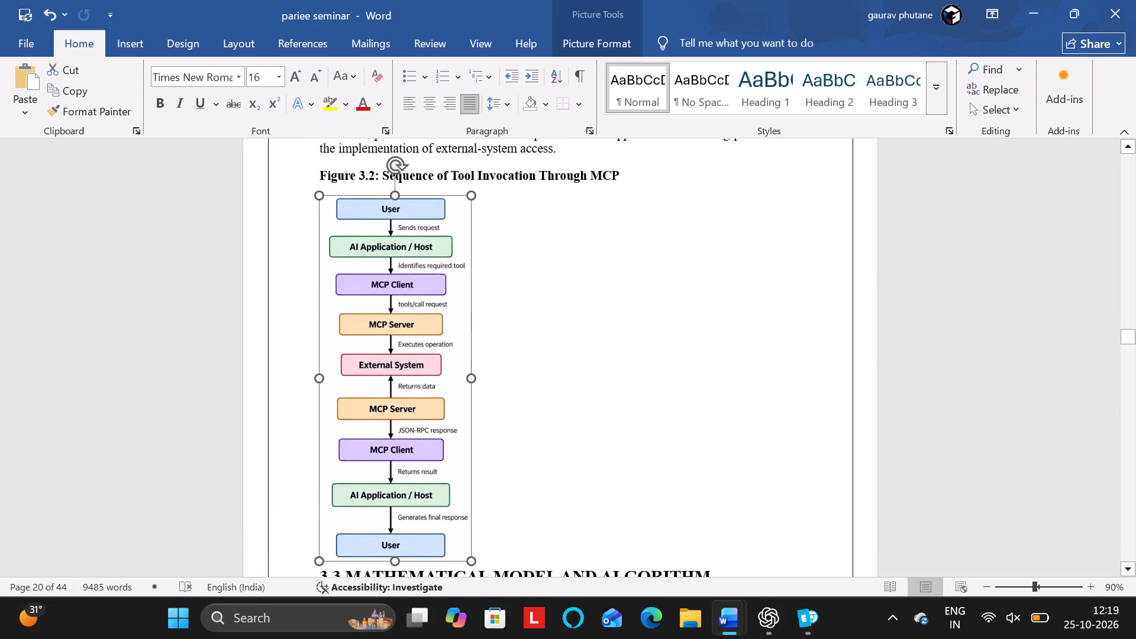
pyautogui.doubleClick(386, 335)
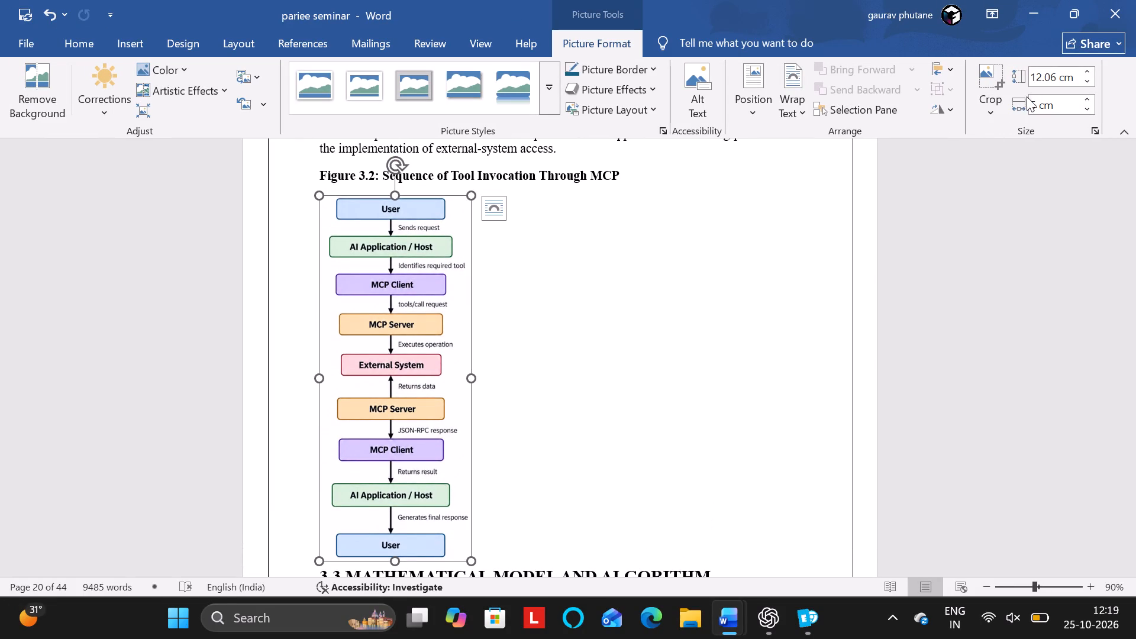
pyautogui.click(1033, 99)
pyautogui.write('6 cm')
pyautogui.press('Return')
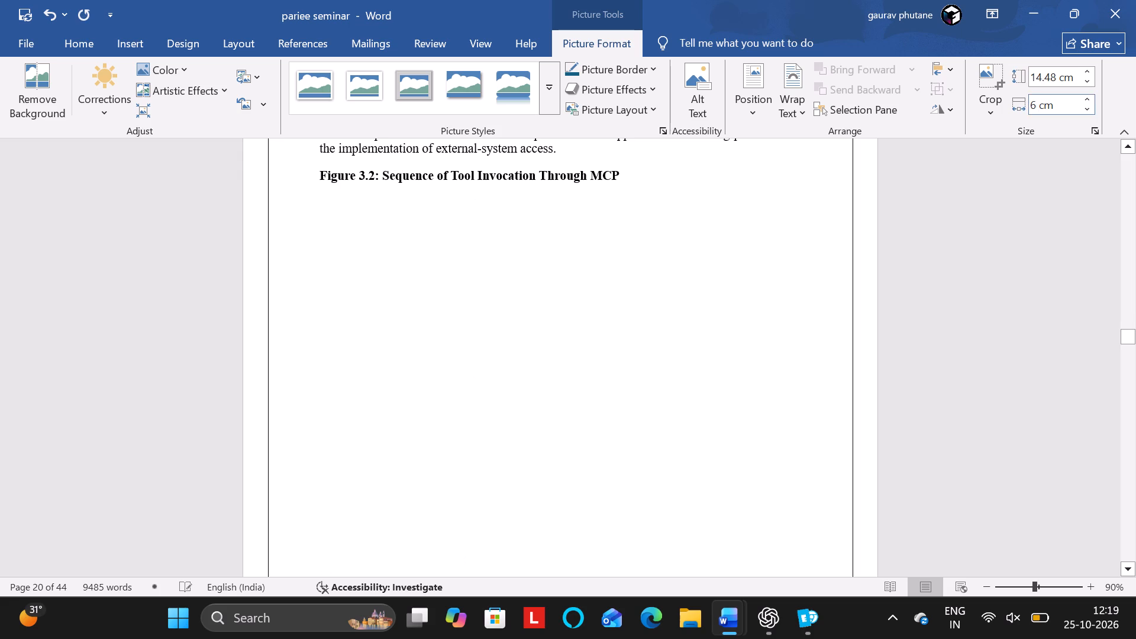
# Set the width of the Figure 3.2 picture to 5.5 cm.
pyautogui.scroll(-4, 722, 370)
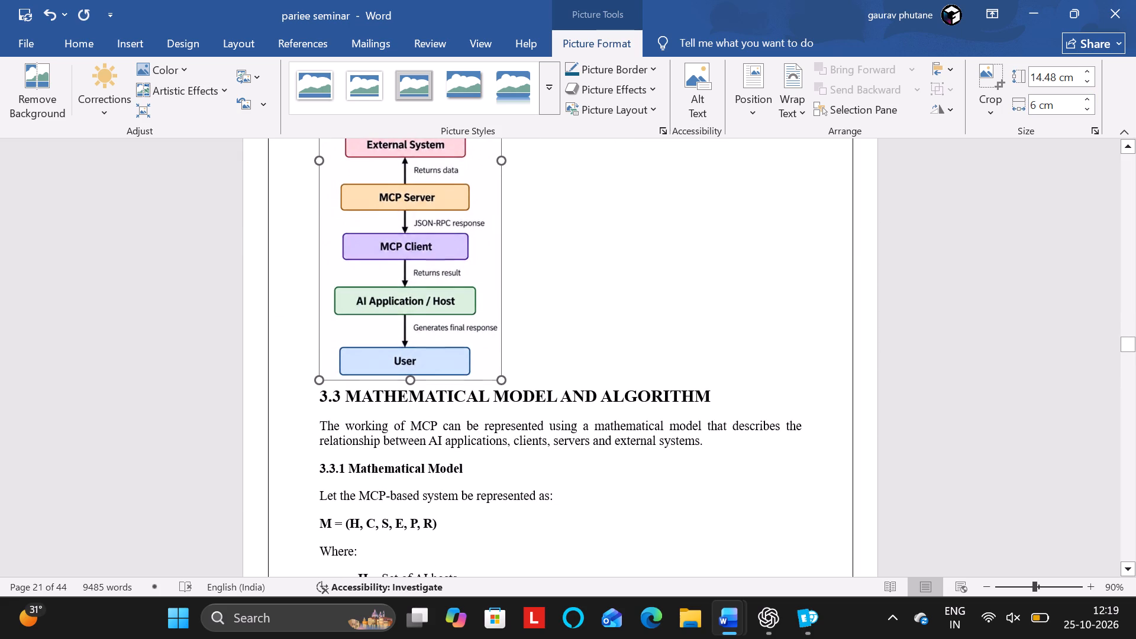
pyautogui.click(1043, 105)
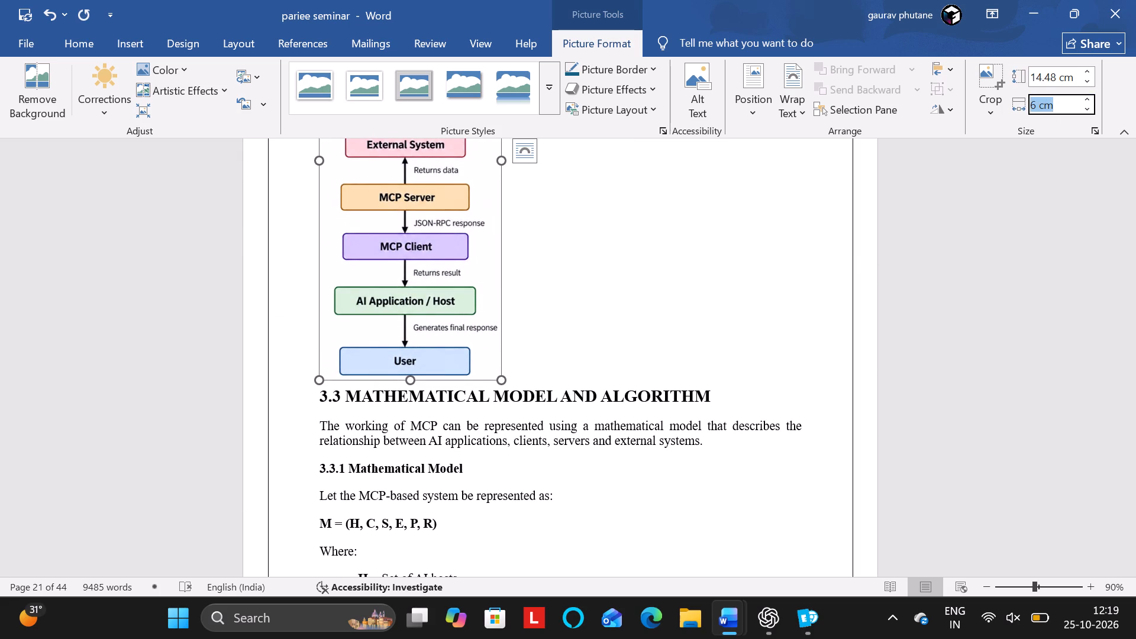
pyautogui.write('5.5 cm')
pyautogui.press('Return')
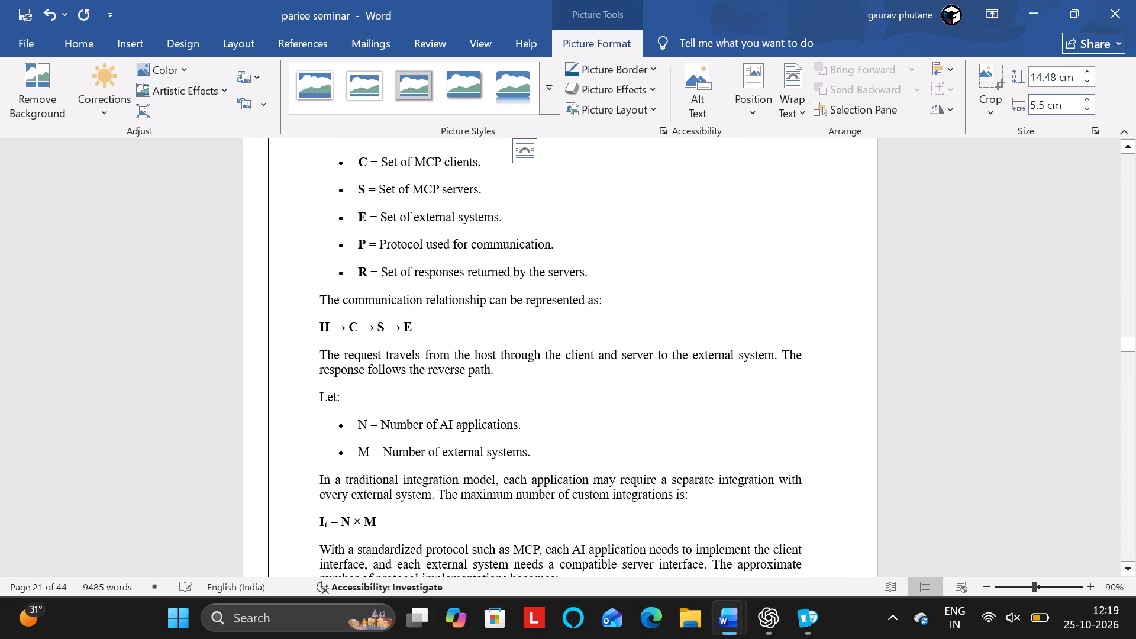
pyautogui.scroll(3, 807, 272)
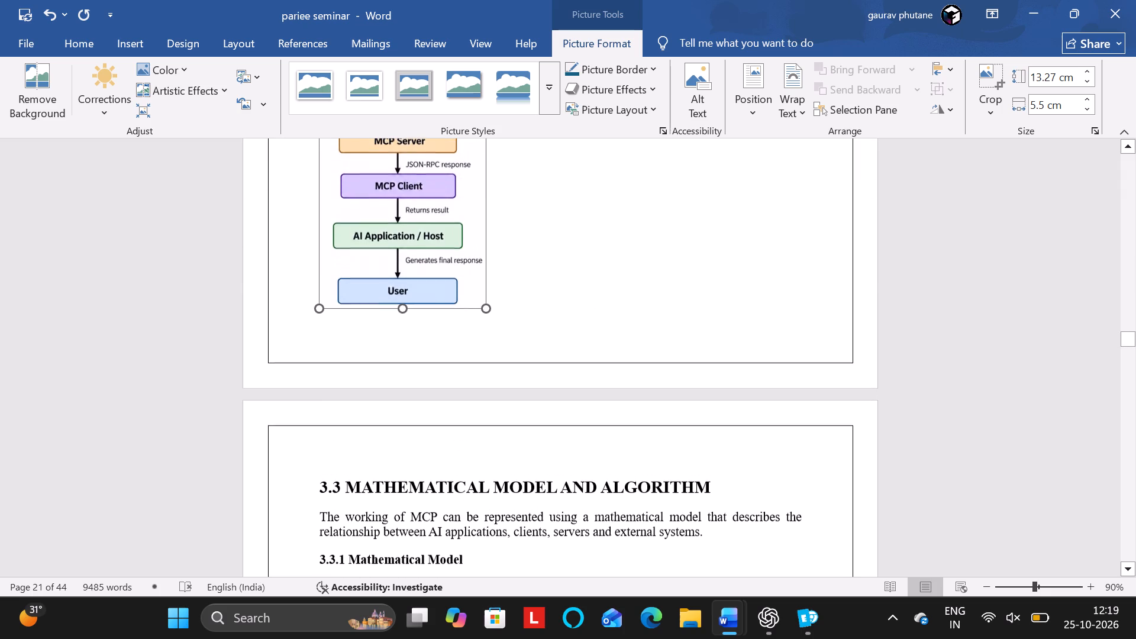
# Centre the Figure 3.2 picture horizontally on the page.
pyautogui.click(739, 296)
pyautogui.scroll(1, 739, 296)
pyautogui.click(367, 357)
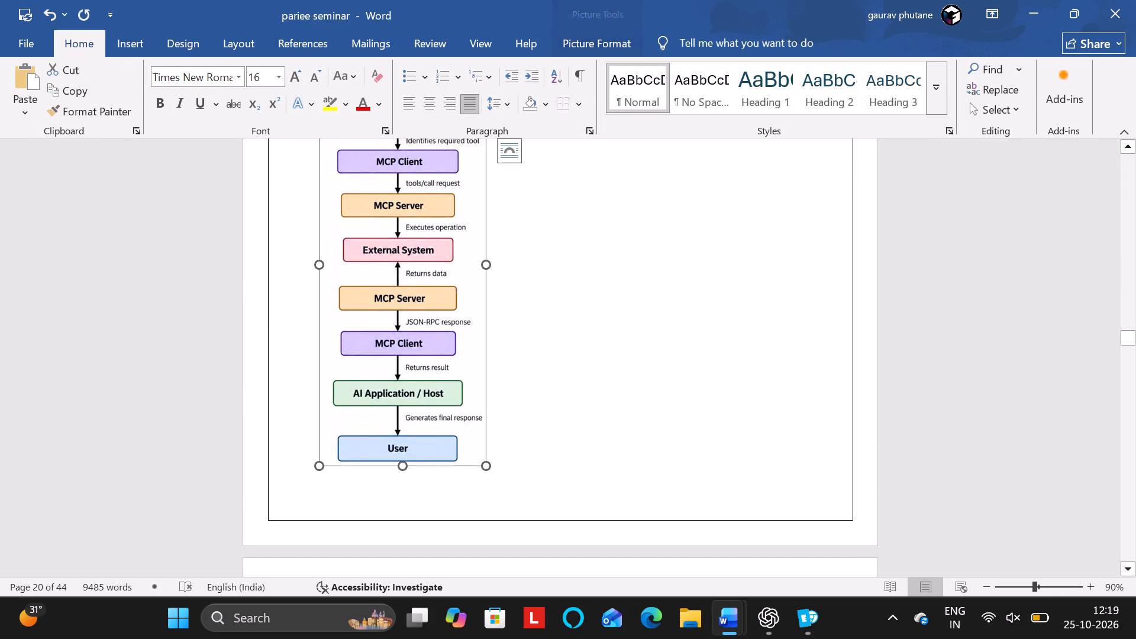
pyautogui.click(433, 102)
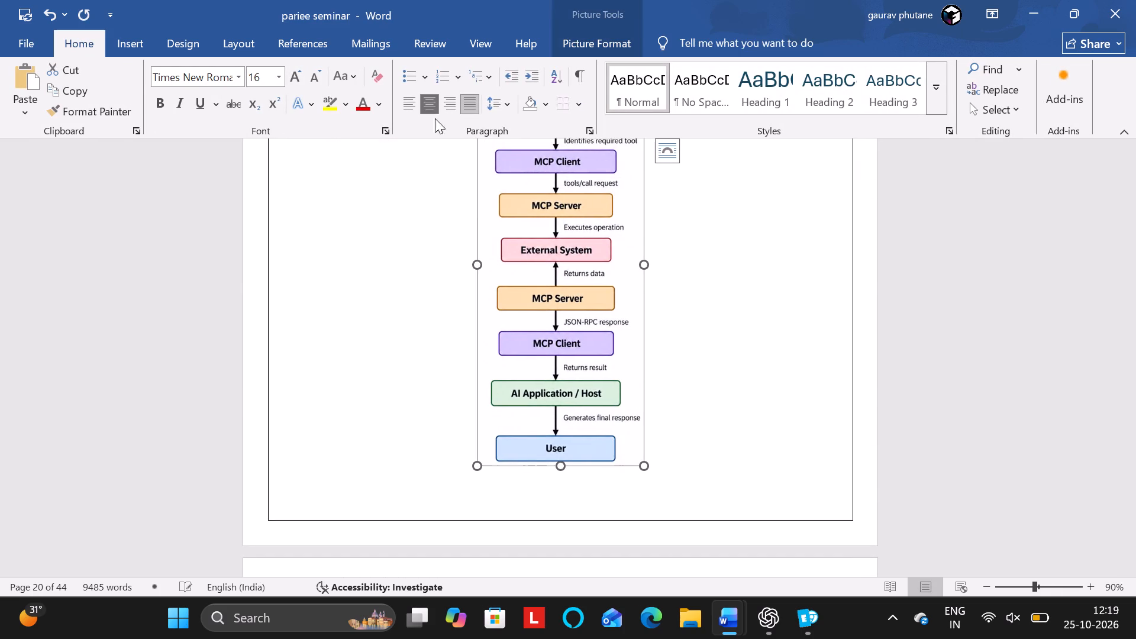
pyautogui.click(677, 268)
# Remove the space after the "Figure 3.2: Sequence of Tool Invocation Through MCP" caption paragraph.
pyautogui.scroll(1, 677, 268)
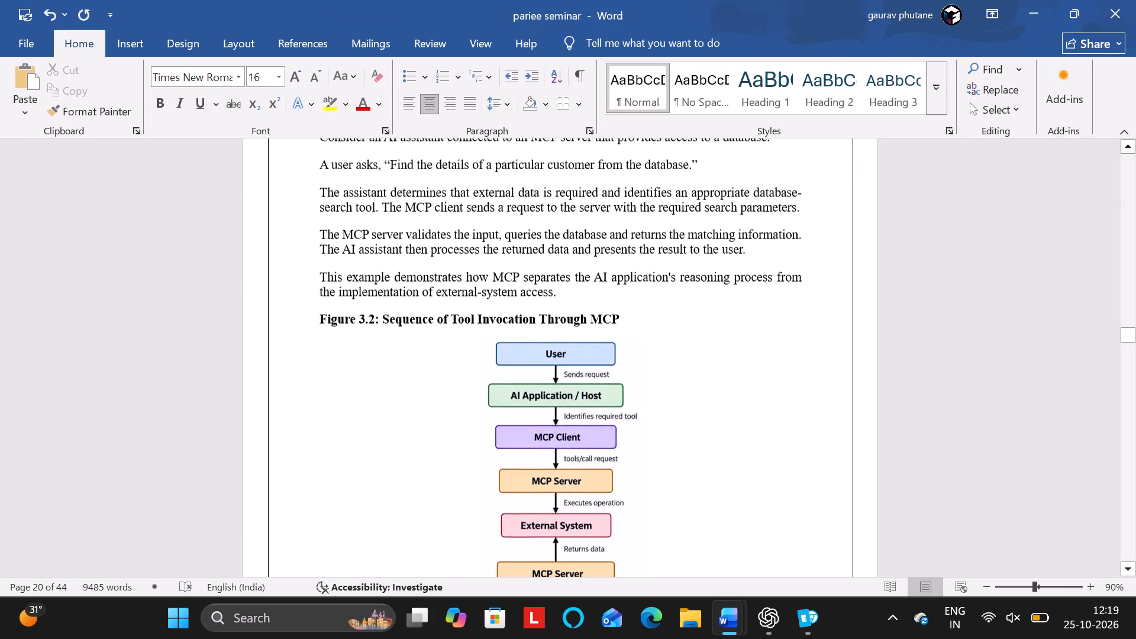
pyautogui.scroll(2, 677, 268)
pyautogui.scroll(-2, 677, 268)
pyautogui.click(449, 240)
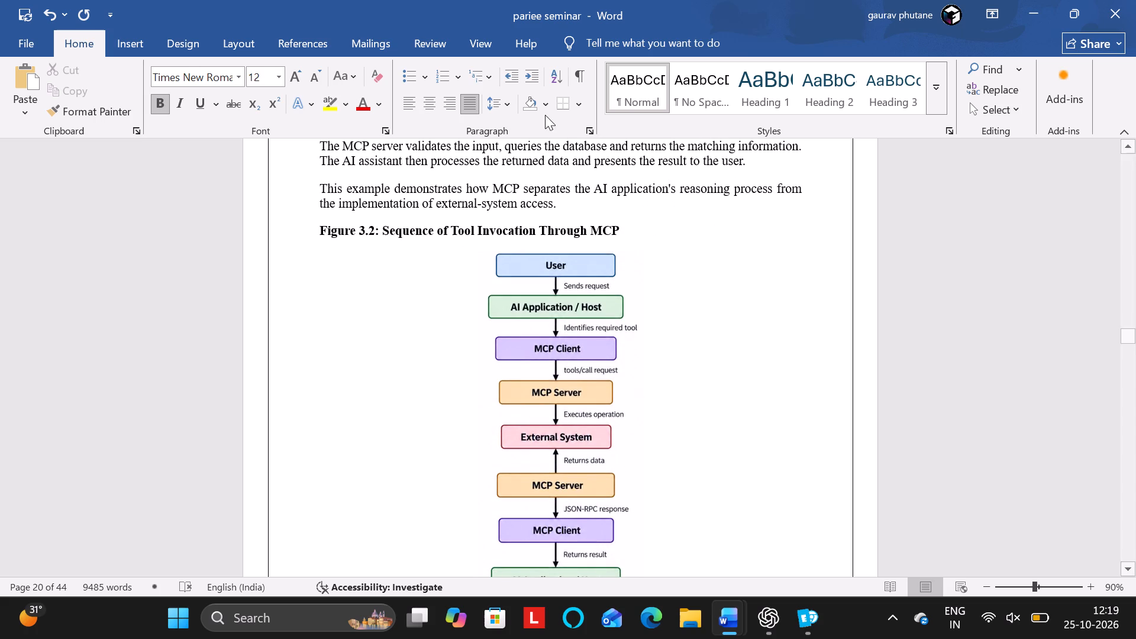
pyautogui.click(494, 95)
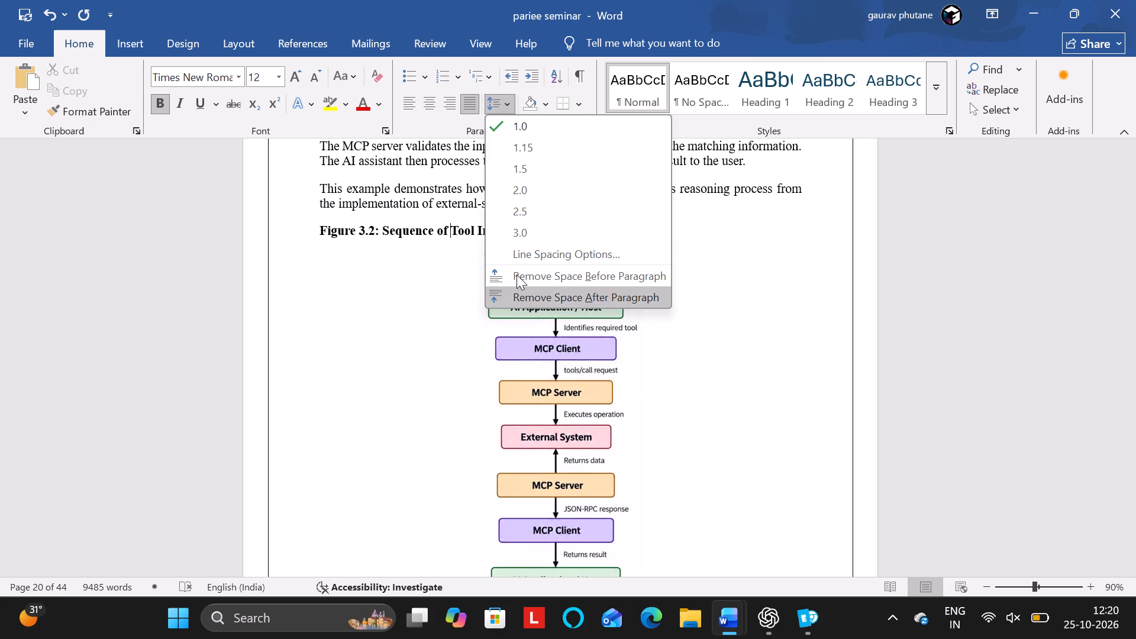
pyautogui.click(504, 294)
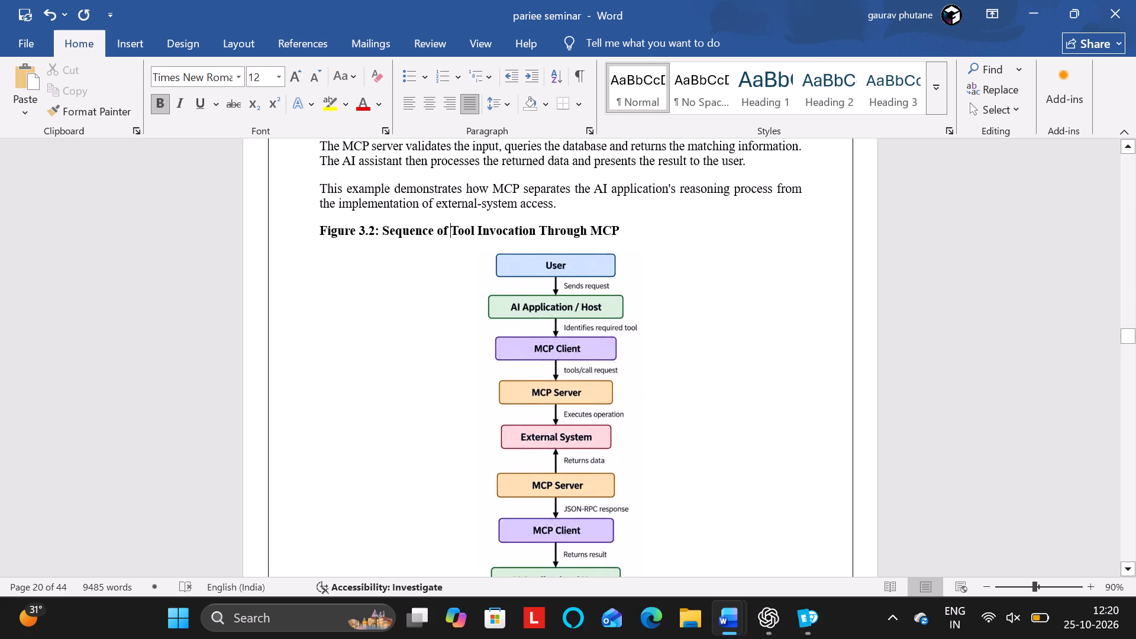
# Remove the space before the paragraph that holds the Figure 3.2 picture.
pyautogui.click(556, 283)
pyautogui.click(493, 96)
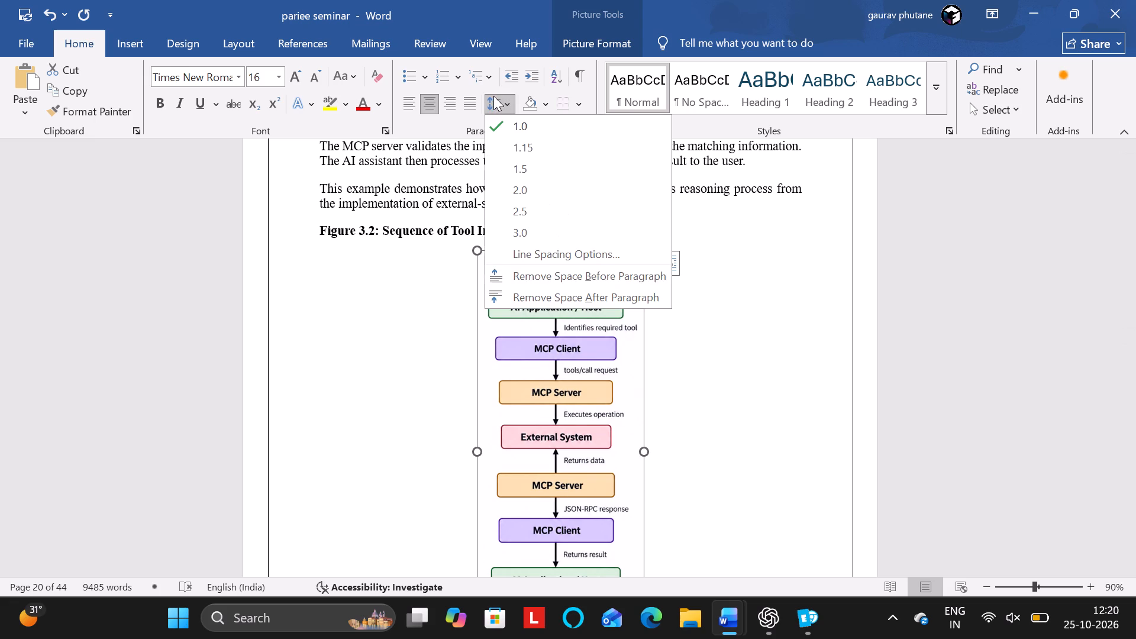
pyautogui.click(508, 275)
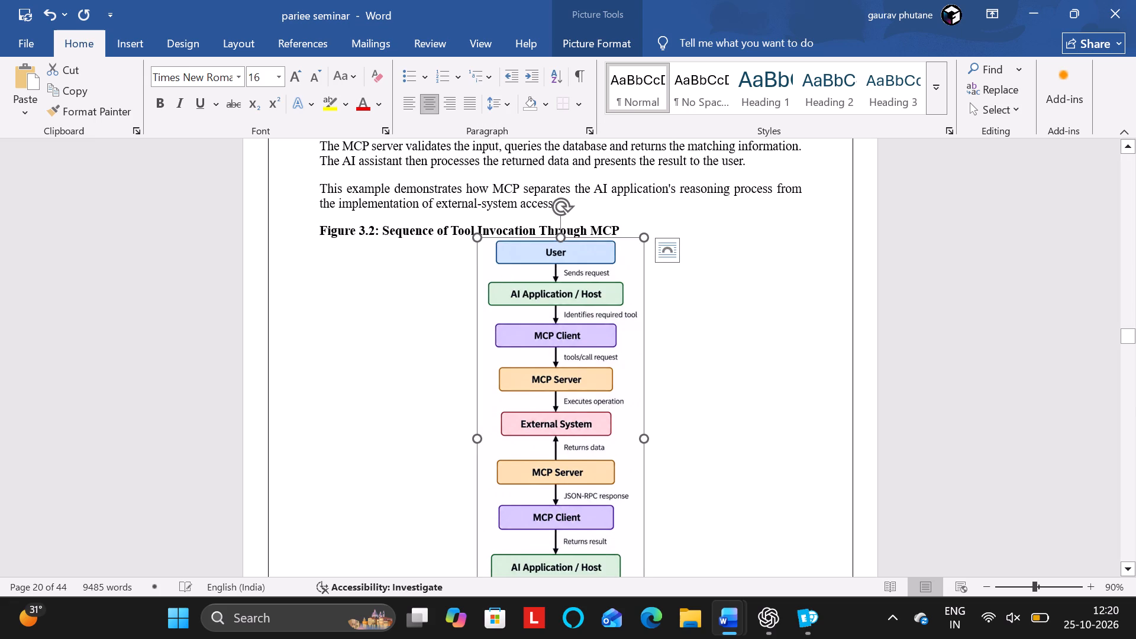
pyautogui.click(779, 315)
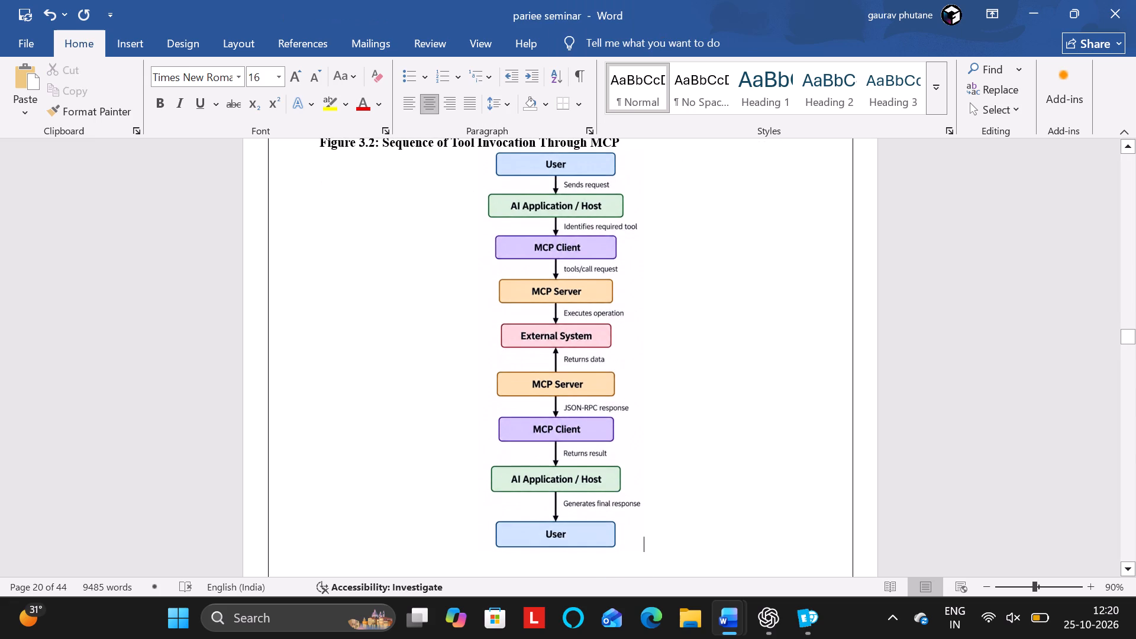
# Examine the Figure 3.1 picture and its caption for placement, alignment and paragraph spacing as a reference for Figure 3.2.
pyautogui.scroll(1, 779, 315)
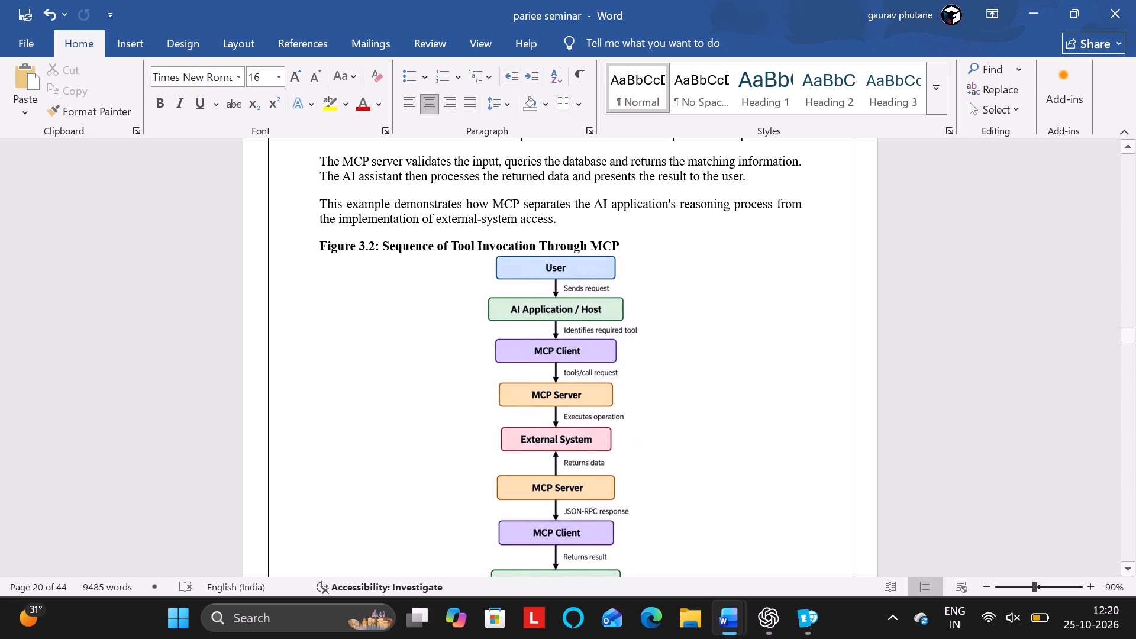
pyautogui.scroll(5, 369, 247)
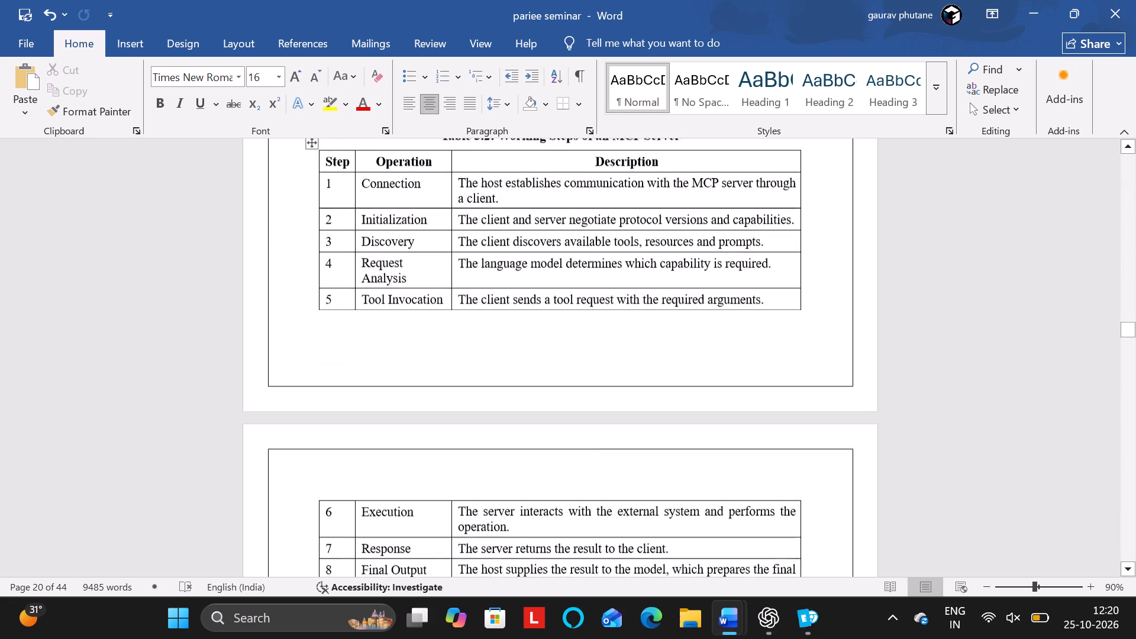
pyautogui.scroll(5, 369, 247)
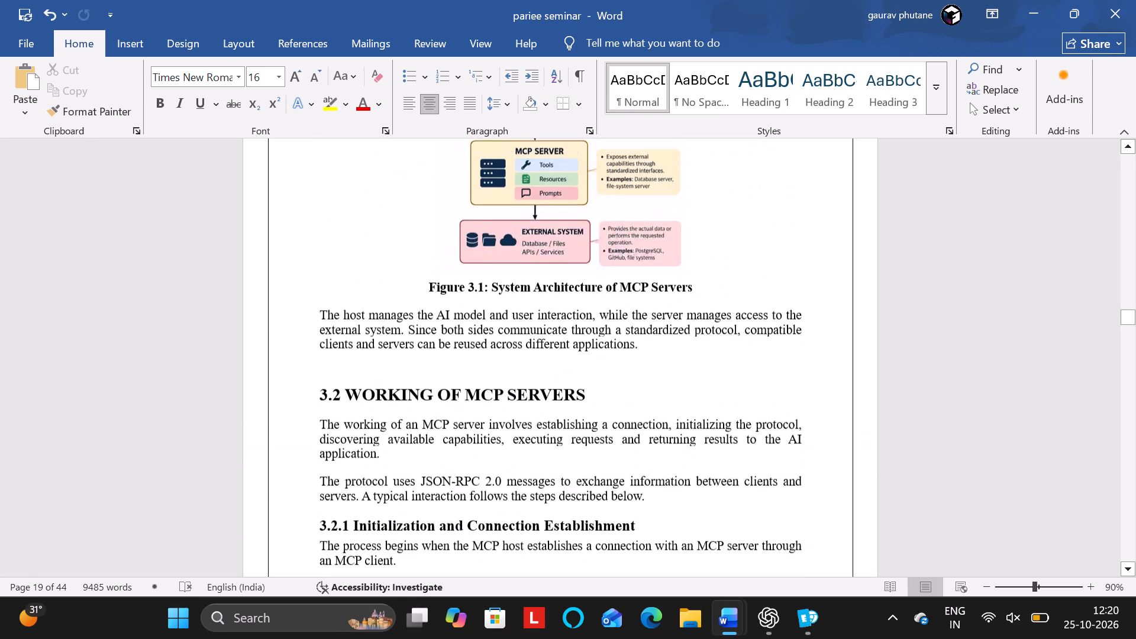
pyautogui.scroll(4, 369, 247)
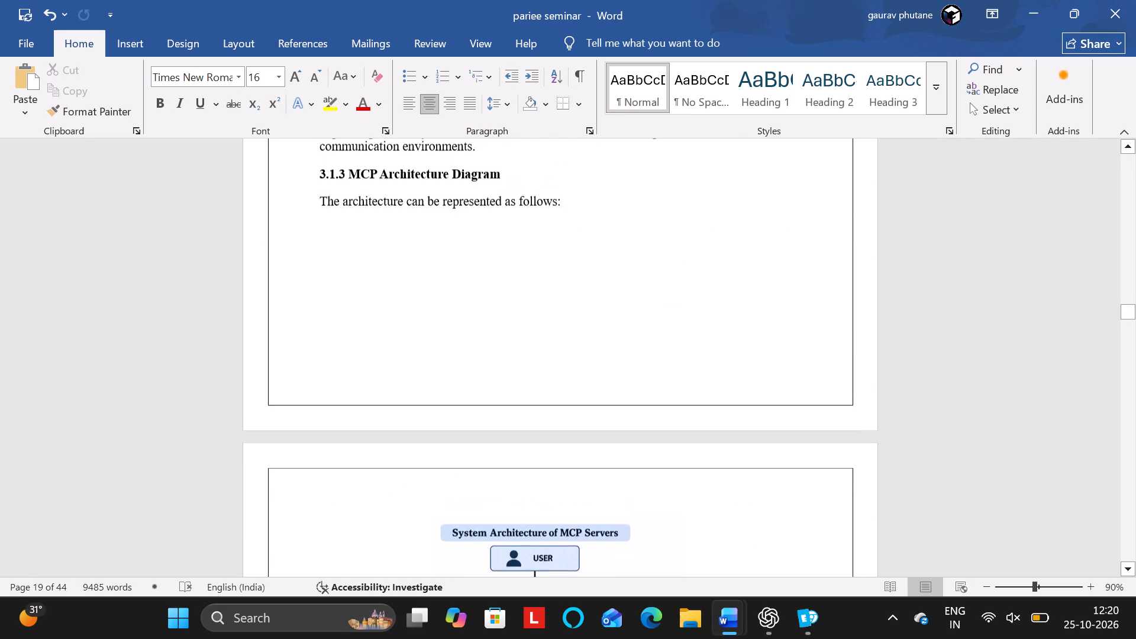
pyautogui.scroll(-4, 369, 247)
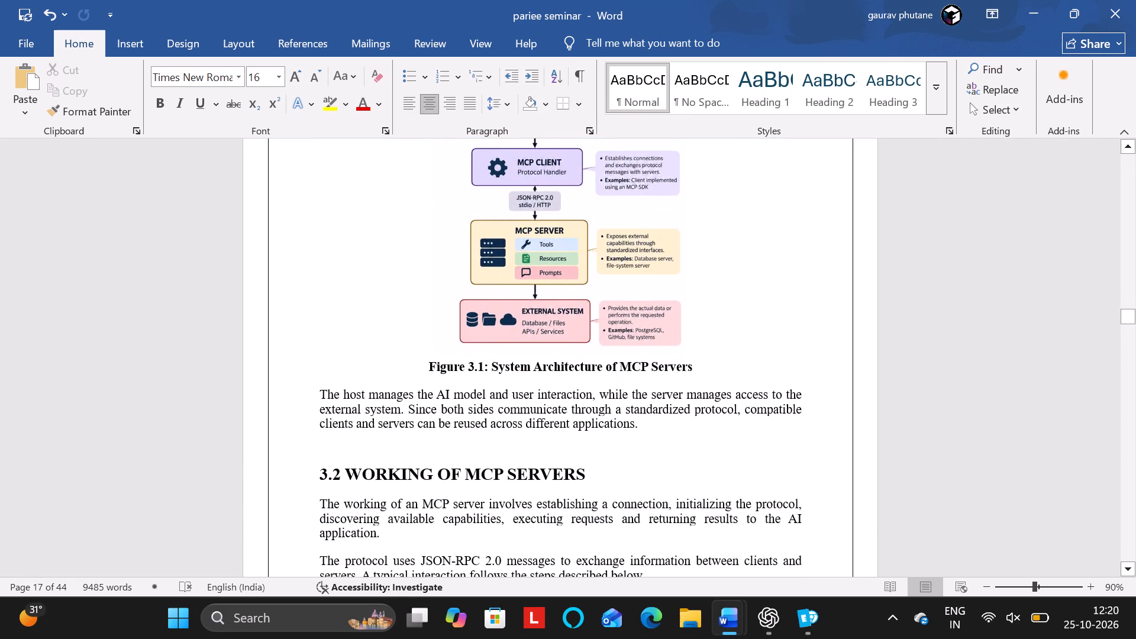
pyautogui.click(522, 332)
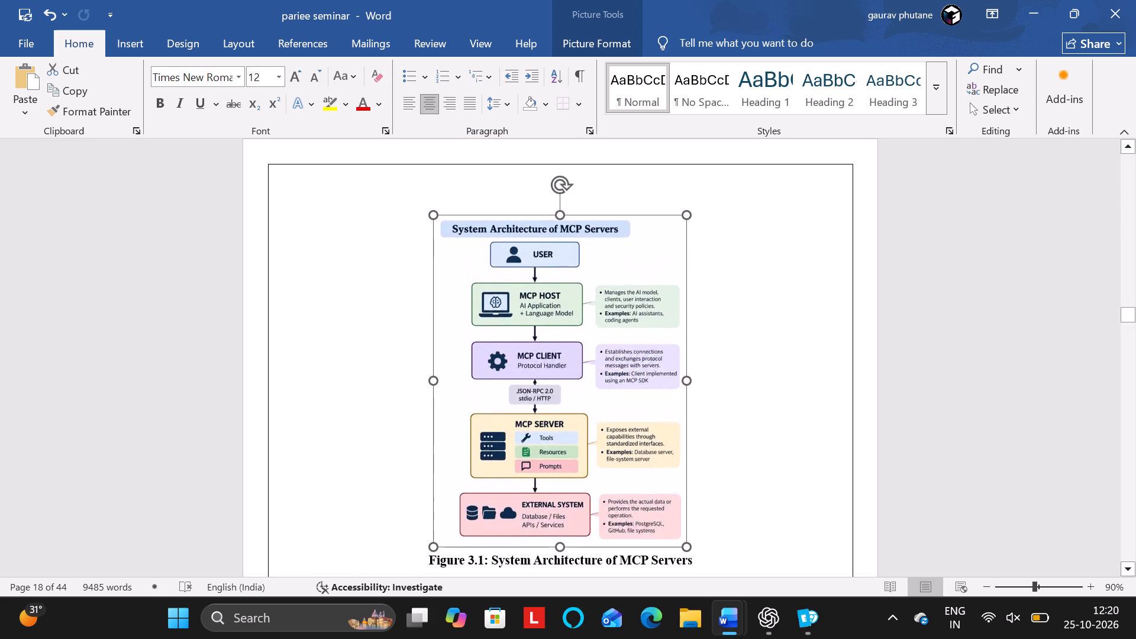
pyautogui.click(519, 342)
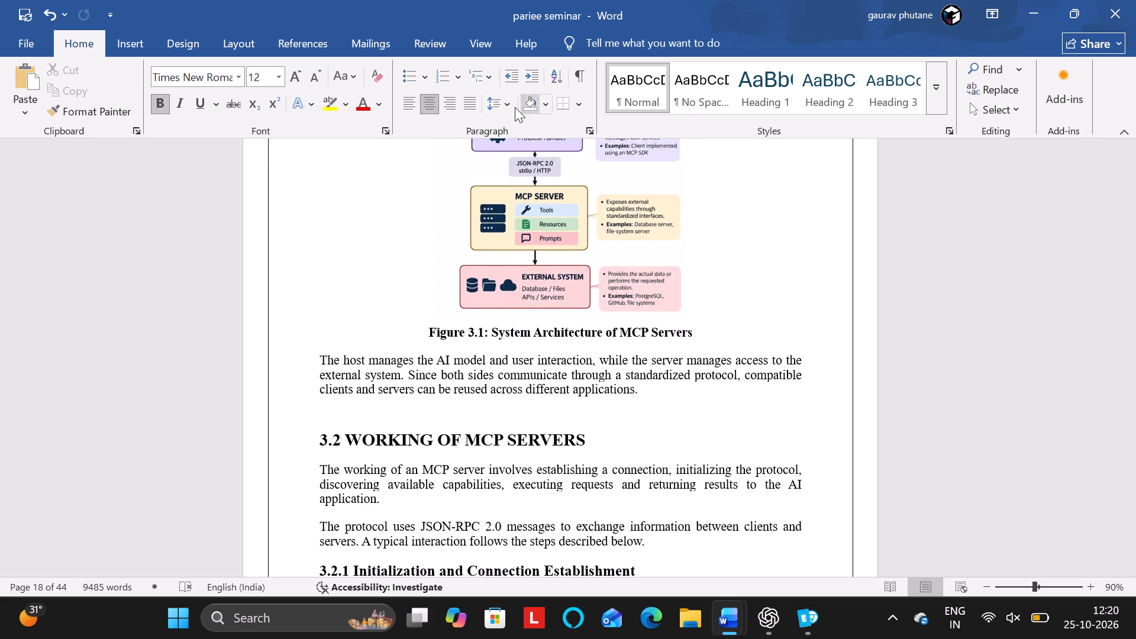
pyautogui.click(501, 104)
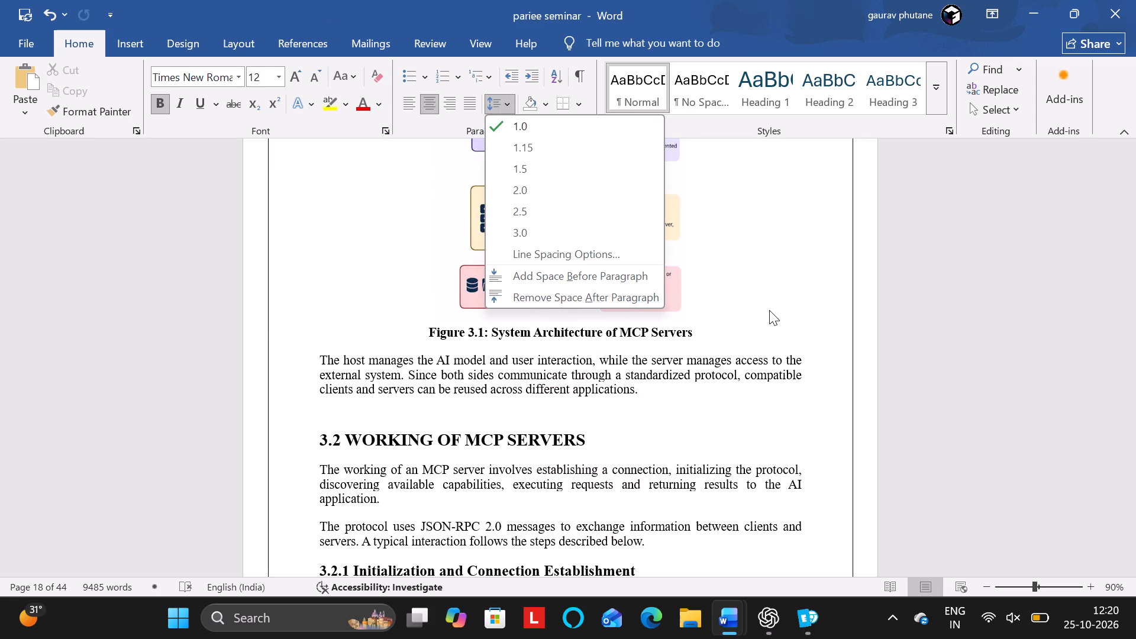
pyautogui.click(769, 310)
# Move the "Figure 3.2: Sequence of Tool Invocation Through MCP" caption from above the picture to a new line directly below it.
pyautogui.scroll(-7, 769, 310)
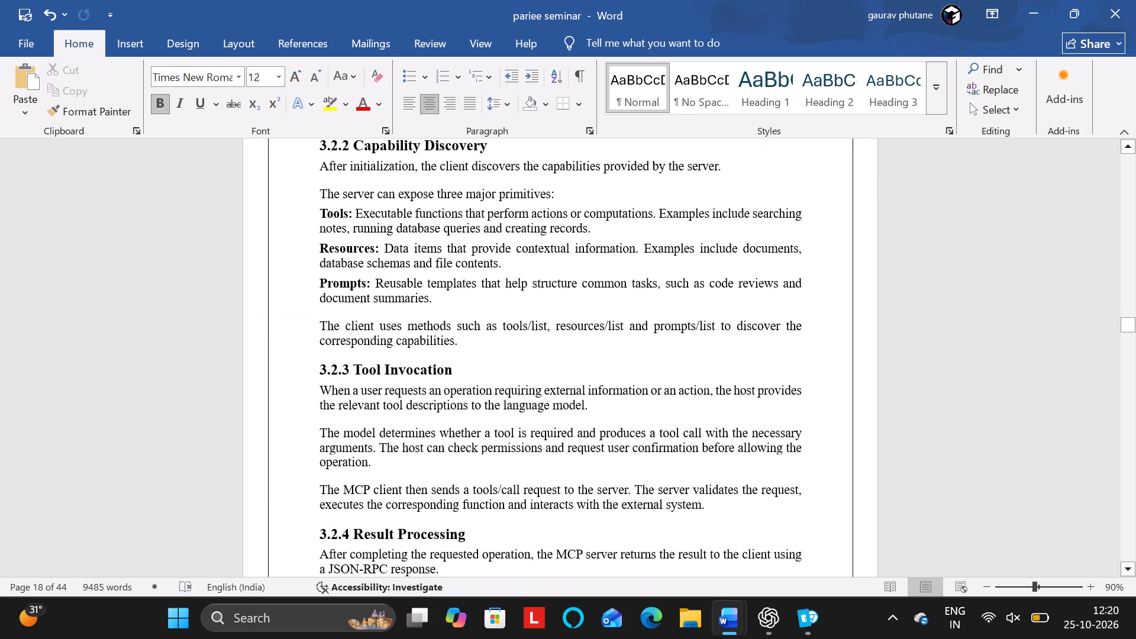
pyautogui.scroll(-4, 769, 310)
pyautogui.scroll(1, 769, 310)
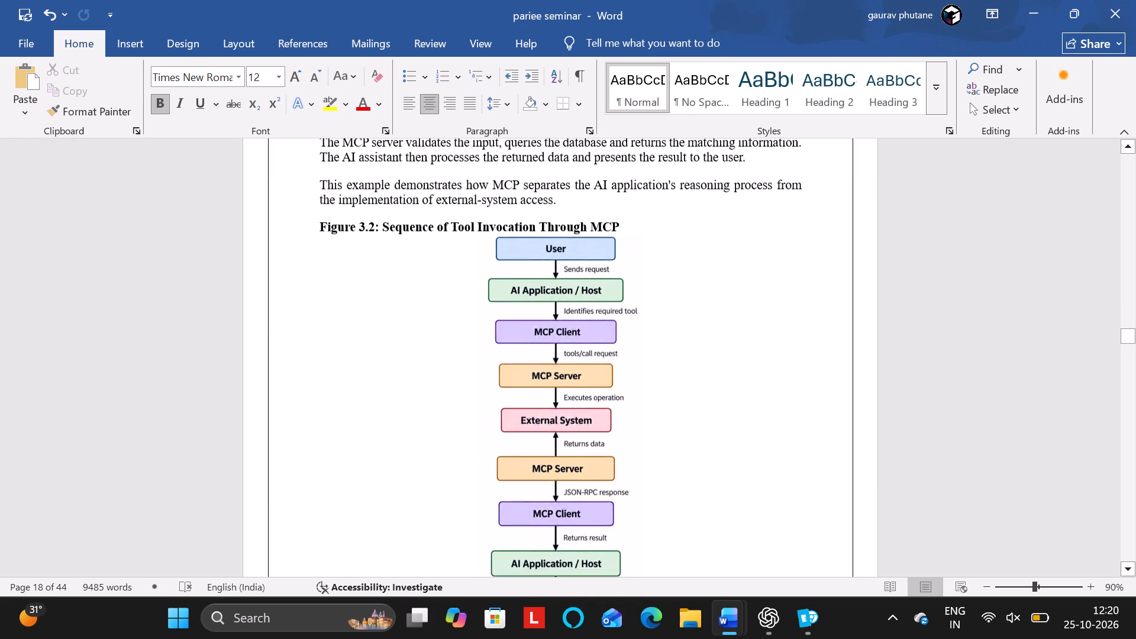
pyautogui.moveTo(628, 223); pyautogui.dragTo(338, 227)
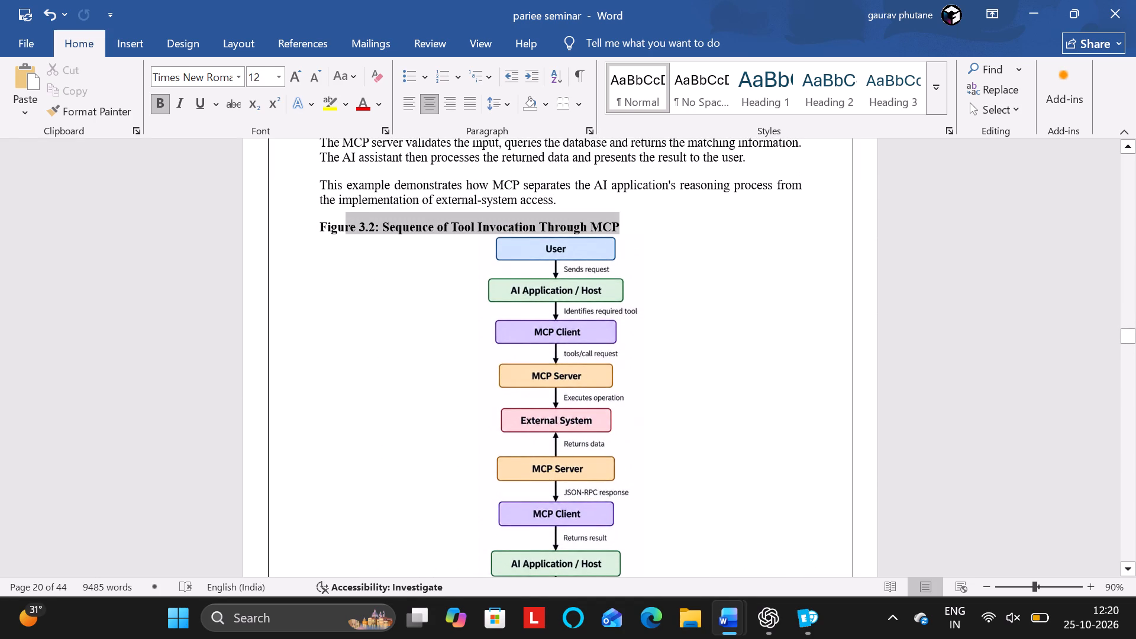
pyautogui.moveTo(338, 227); pyautogui.dragTo(318, 227)
pyautogui.hotkey('ctrl', 'x')
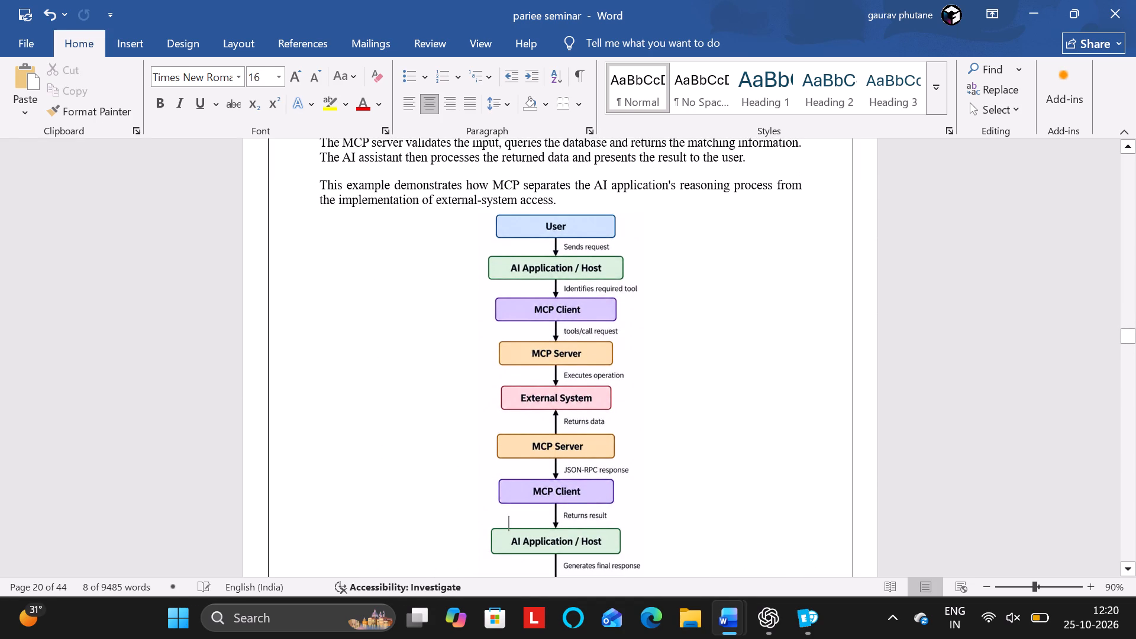
pyautogui.scroll(-2, 592, 323)
pyautogui.click(690, 267)
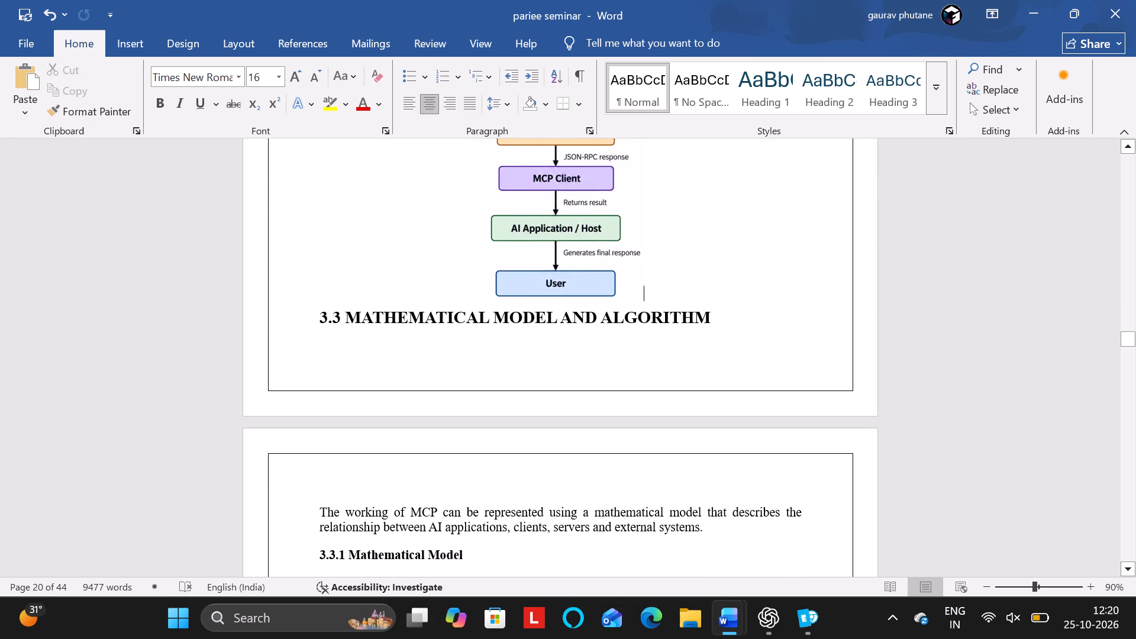
pyautogui.press('Return')
pyautogui.hotkey('ctrl', 'v')
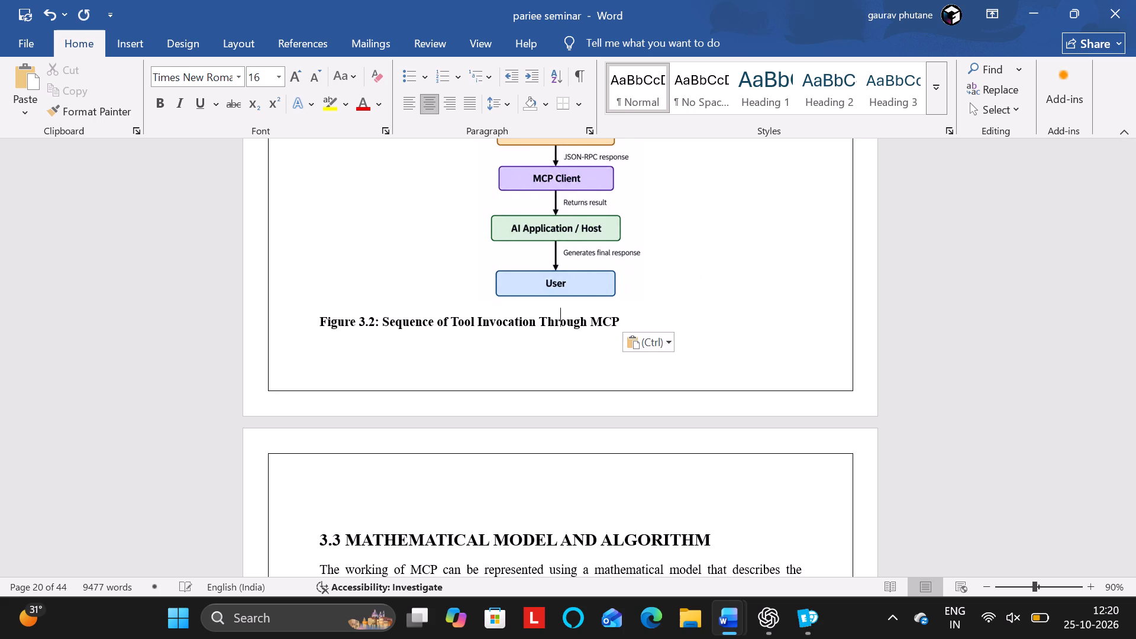
# Remove the space before the Figure 3.2 caption below the picture and centre the caption.
pyautogui.click(490, 321)
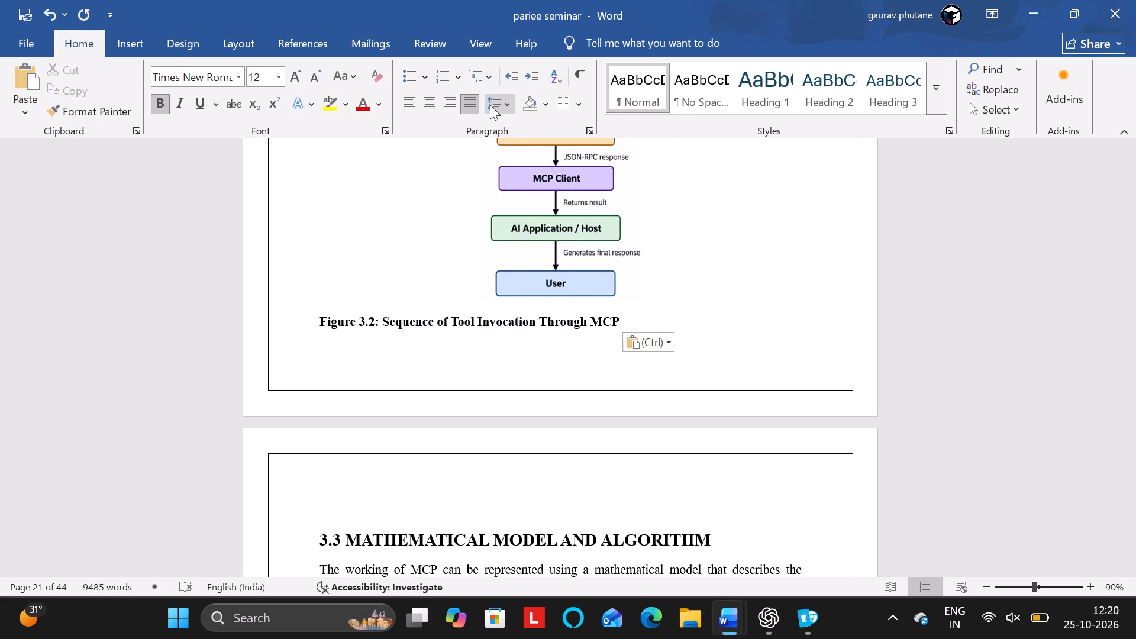
pyautogui.click(490, 105)
pyautogui.click(526, 277)
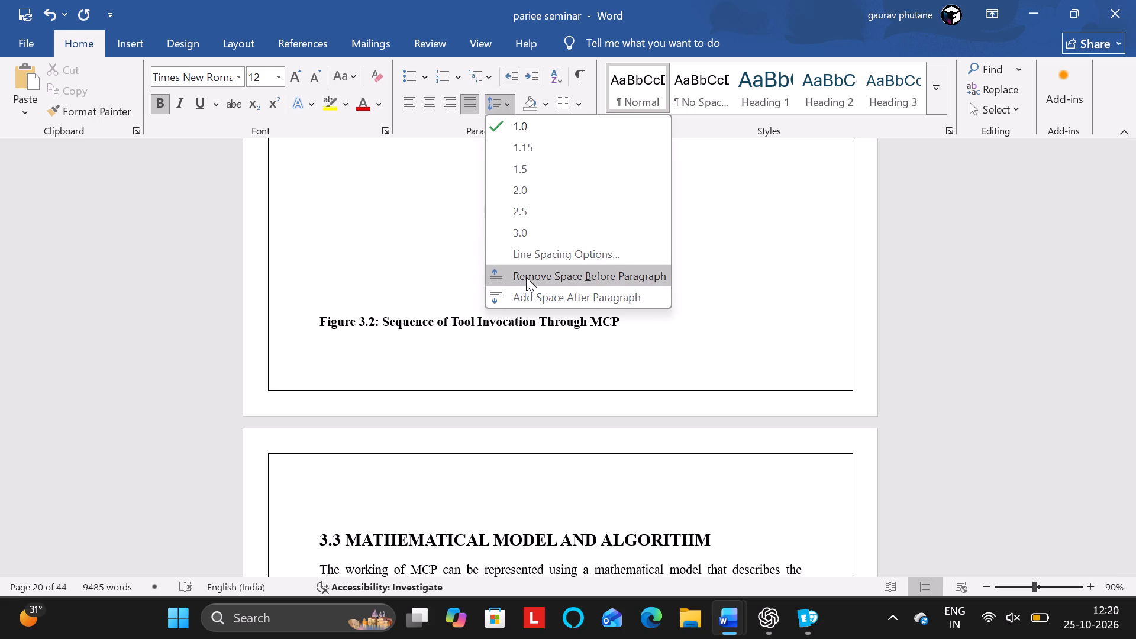
pyautogui.click(432, 109)
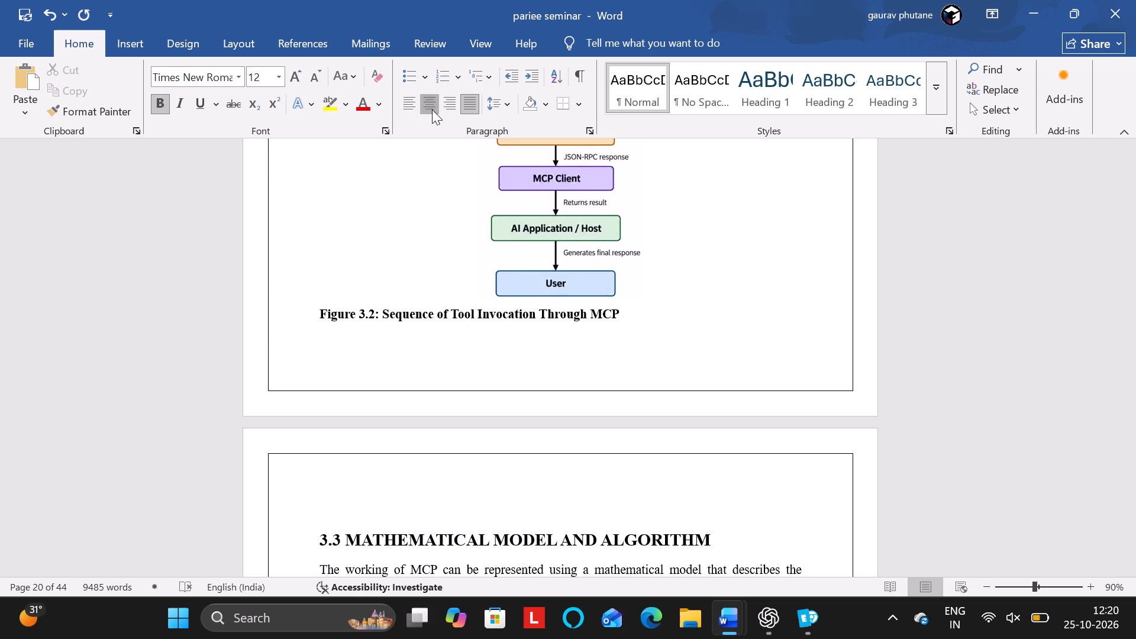
# Replace the colon after "Figure 3.2" in the picture's caption with a full stop.
pyautogui.click(779, 300)
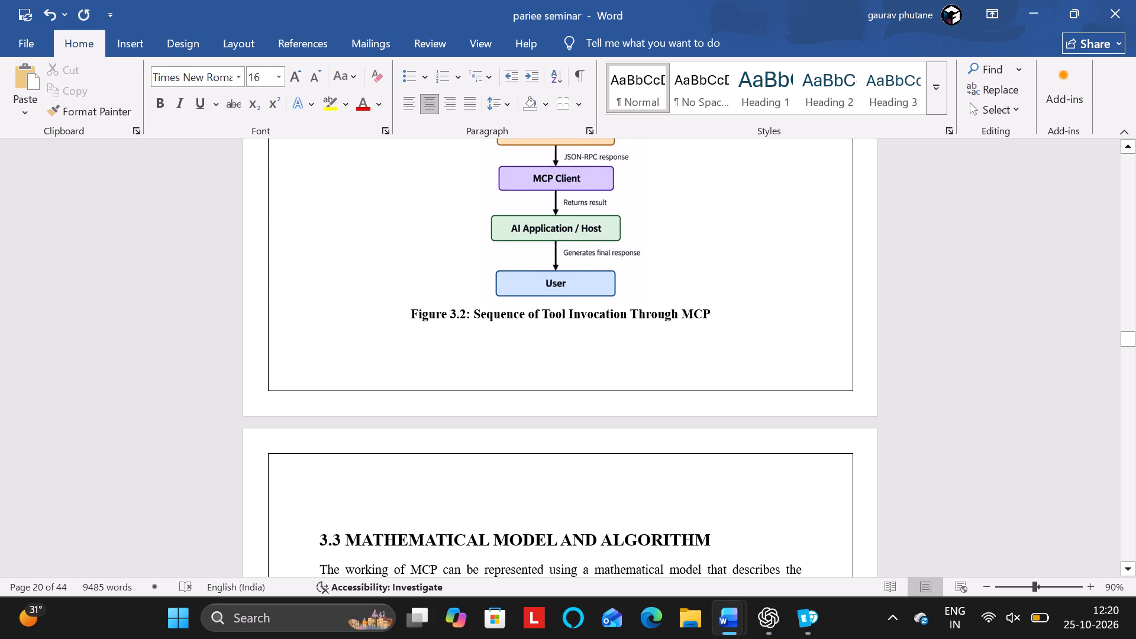
pyautogui.scroll(1, 779, 300)
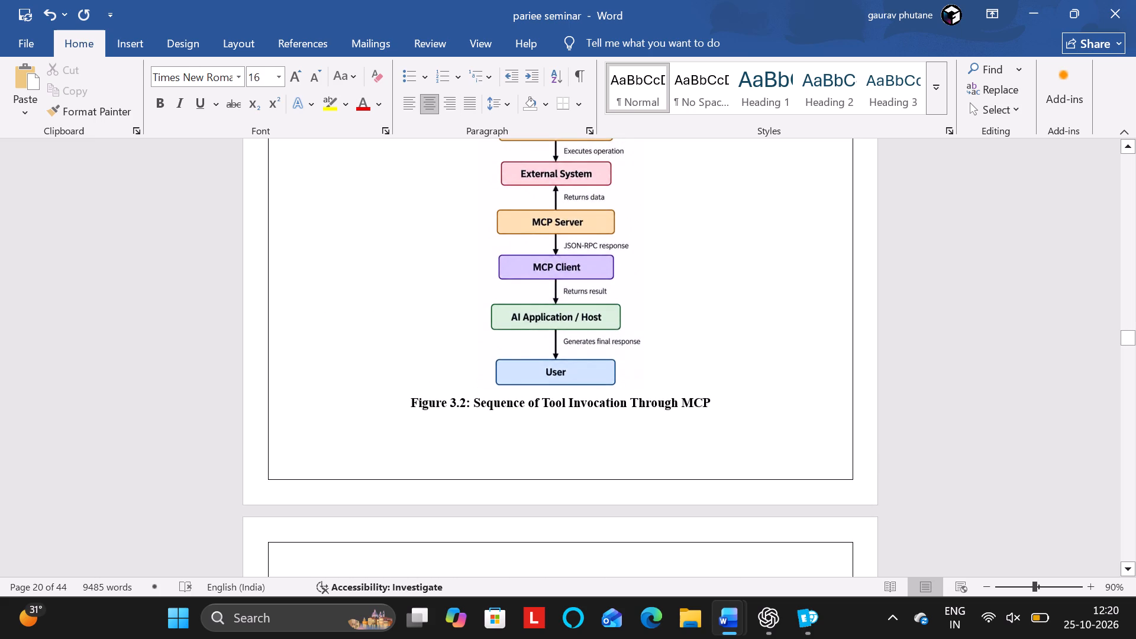
pyautogui.click(470, 408)
pyautogui.press('BackSpace')
pyautogui.press('.')
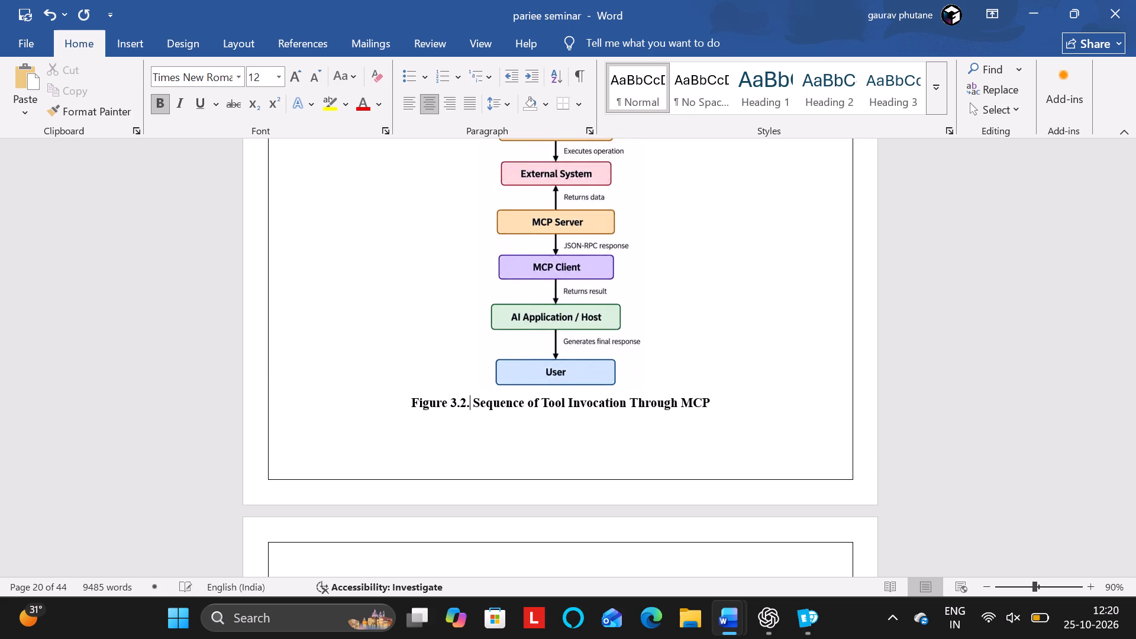
# Replace the colon after "Figure 3.1" in the System Architecture of MCP Servers caption with a full stop.
pyautogui.scroll(2, 642, 389)
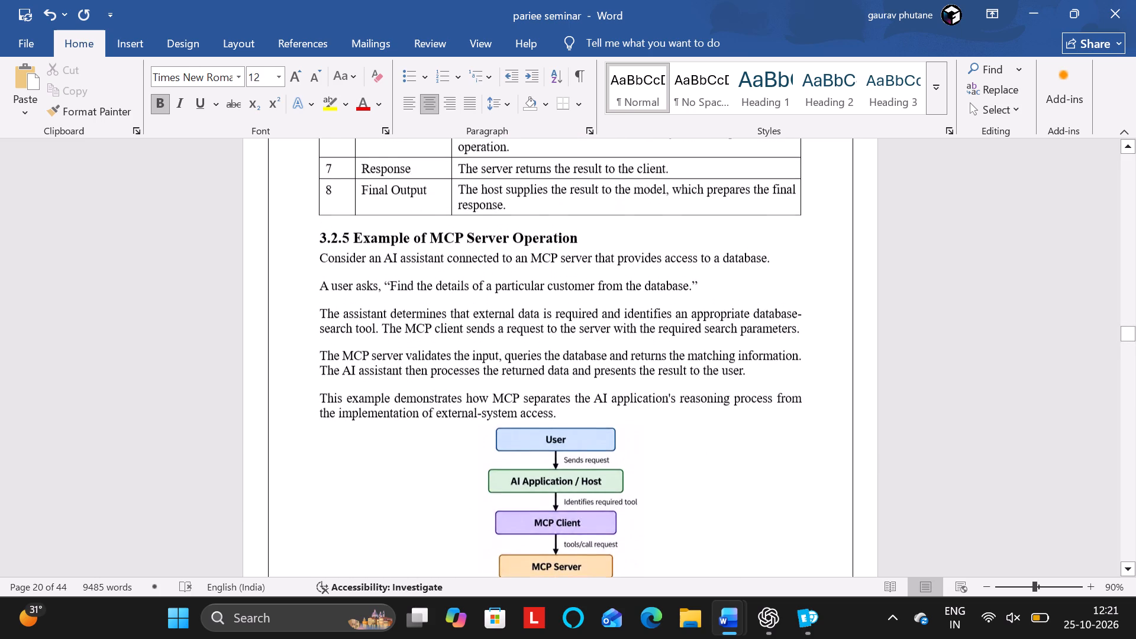
pyautogui.scroll(6, 642, 389)
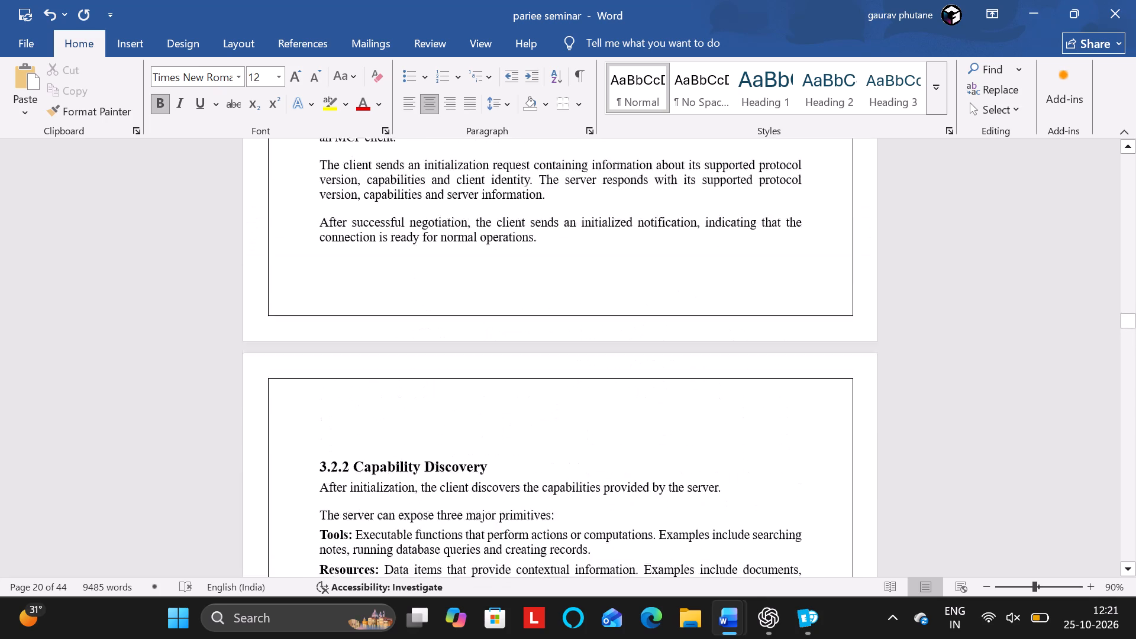
pyautogui.scroll(4, 642, 389)
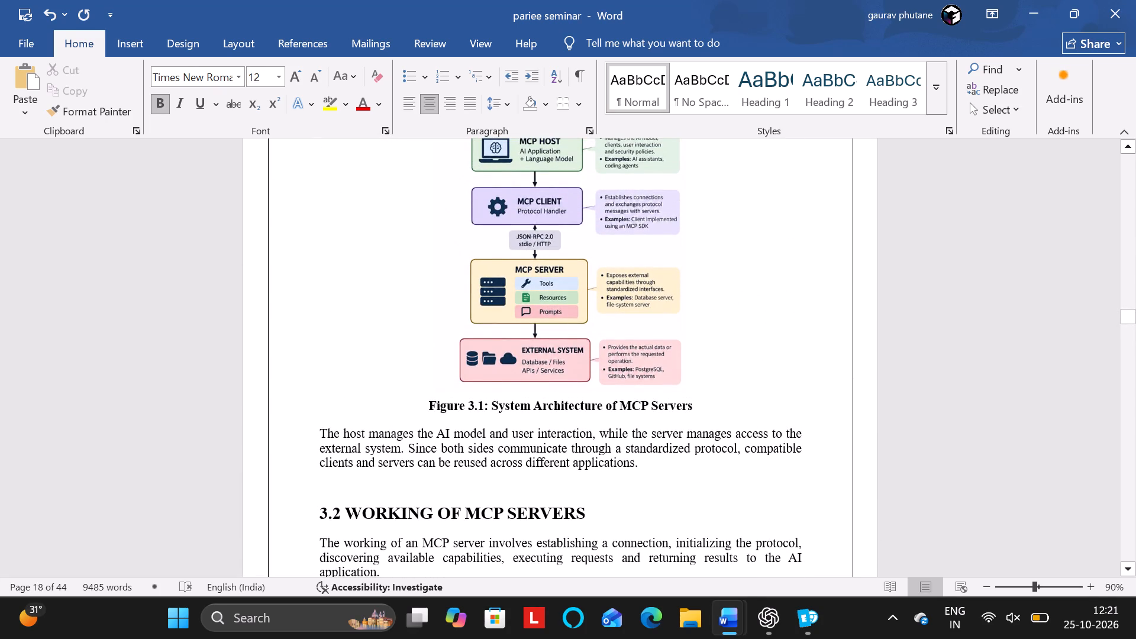
pyautogui.click(486, 402)
pyautogui.press('Right')
pyautogui.press('BackSpace')
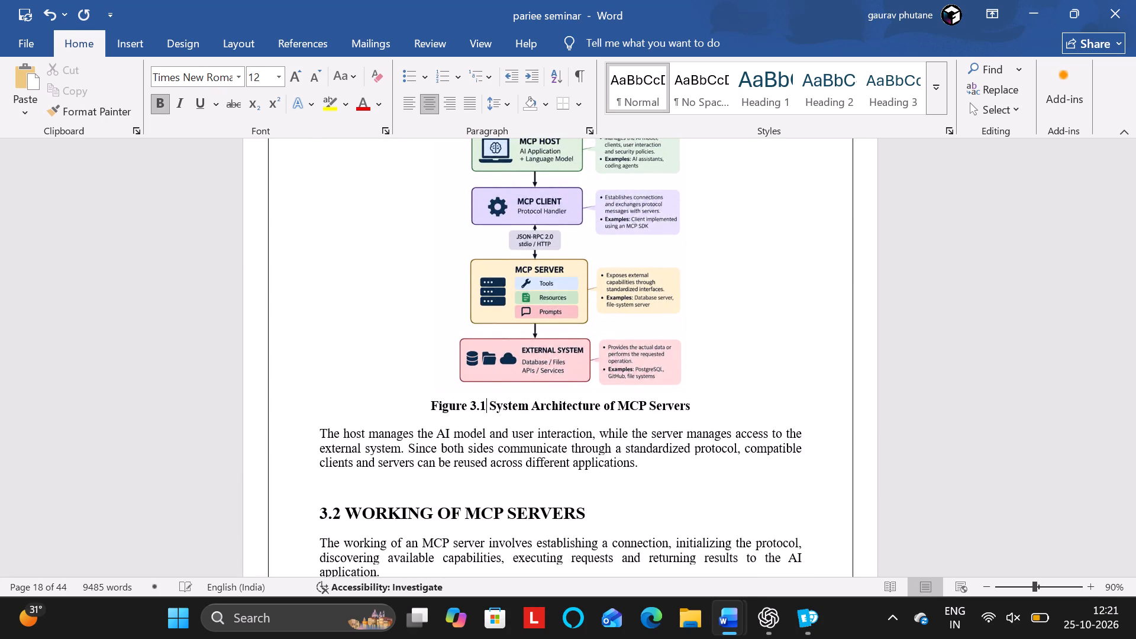
pyautogui.press('.')
pyautogui.click(729, 398)
# Delete the empty lines between the Figure 3.2 caption and the heading "3.3 MATHEMATICAL MODEL AND ALGORITHM".
pyautogui.scroll(-1, 729, 398)
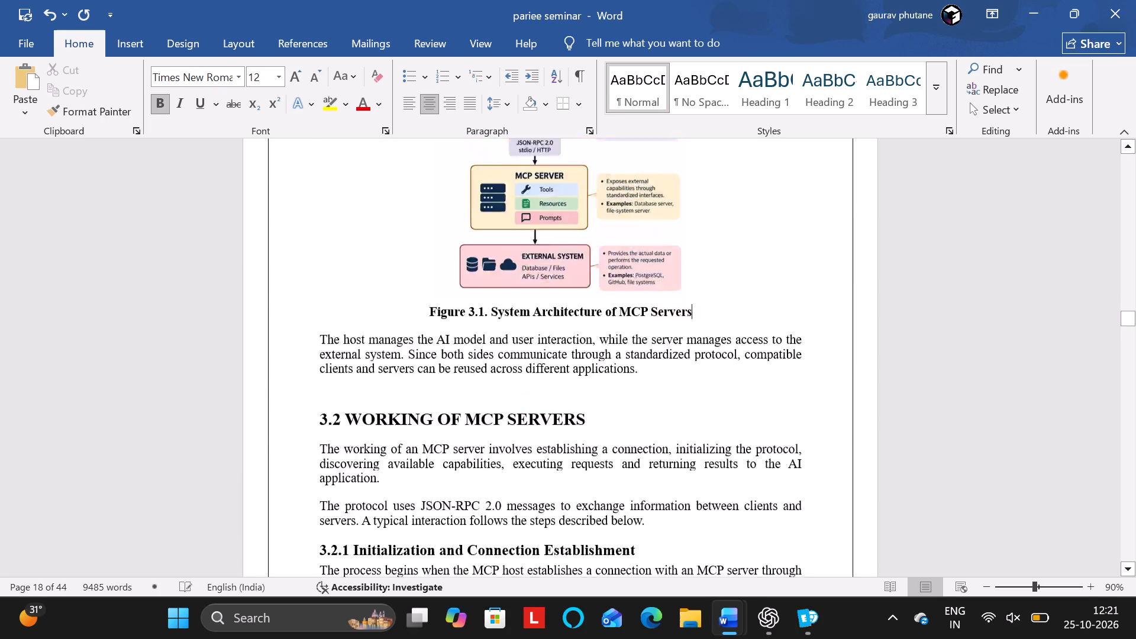
pyautogui.scroll(-5, 729, 398)
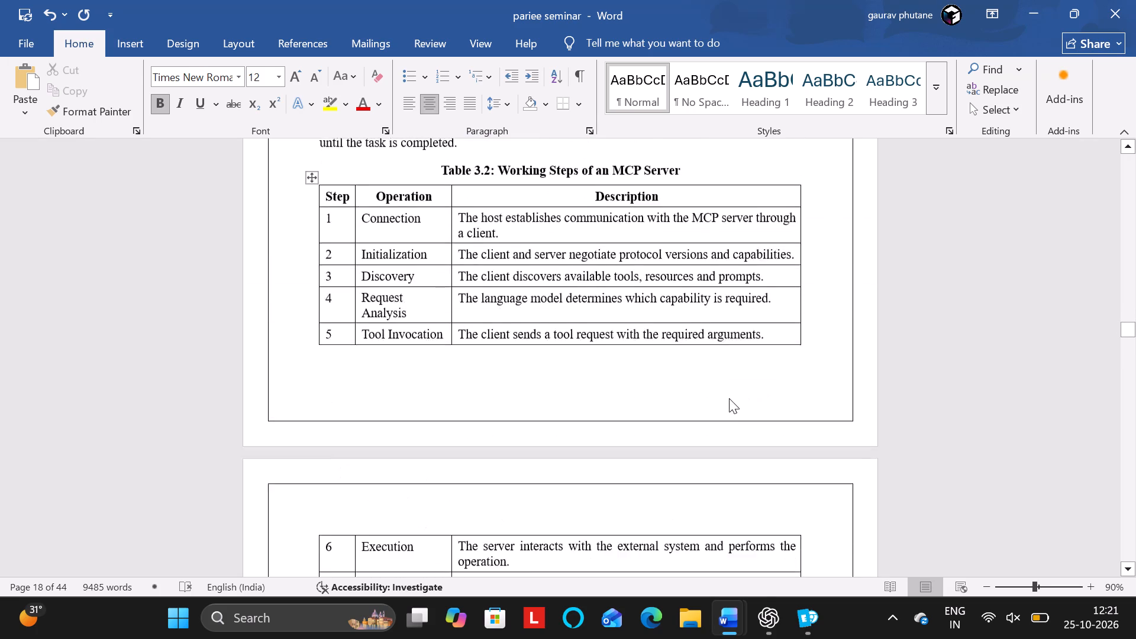
pyautogui.scroll(-4, 729, 398)
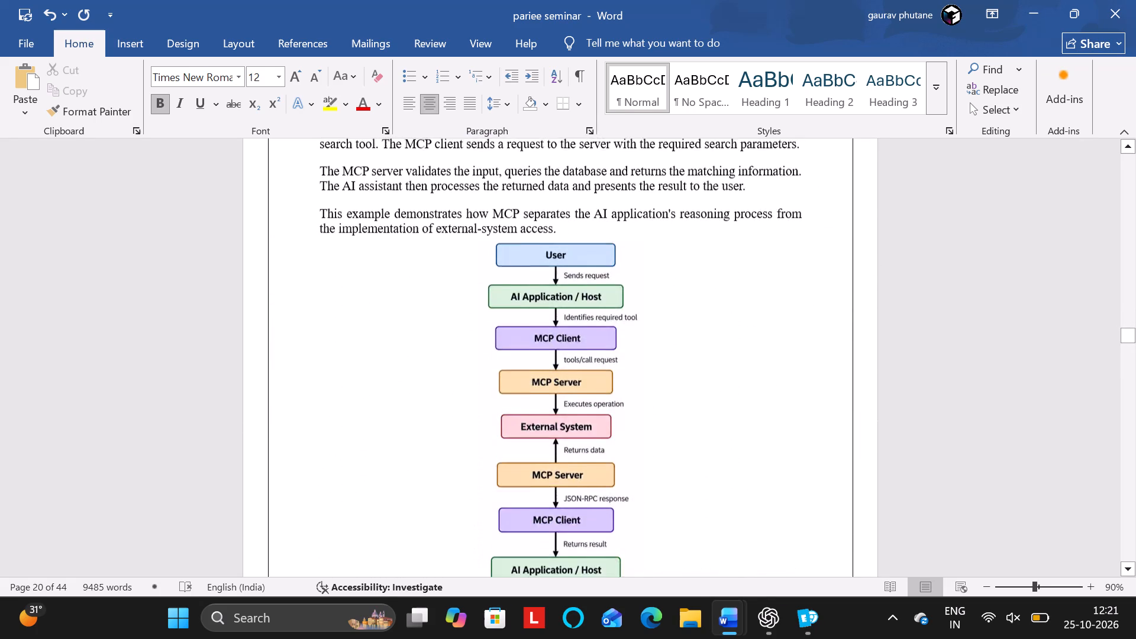
pyautogui.scroll(-2, 729, 398)
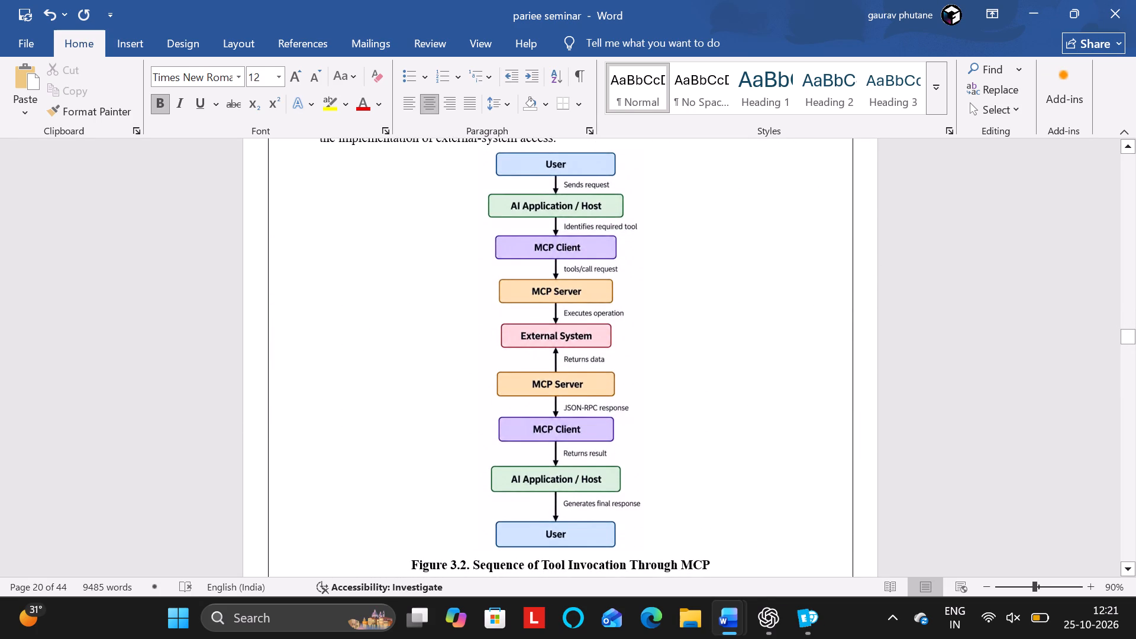
pyautogui.scroll(-3, 729, 398)
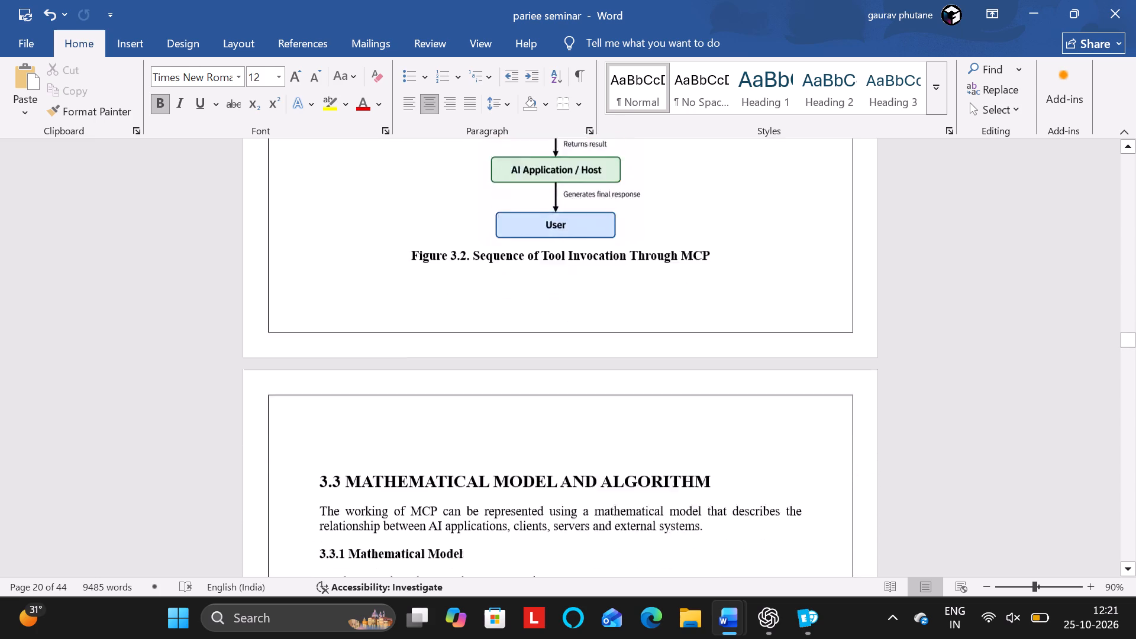
pyautogui.scroll(-1, 729, 398)
pyautogui.click(529, 388)
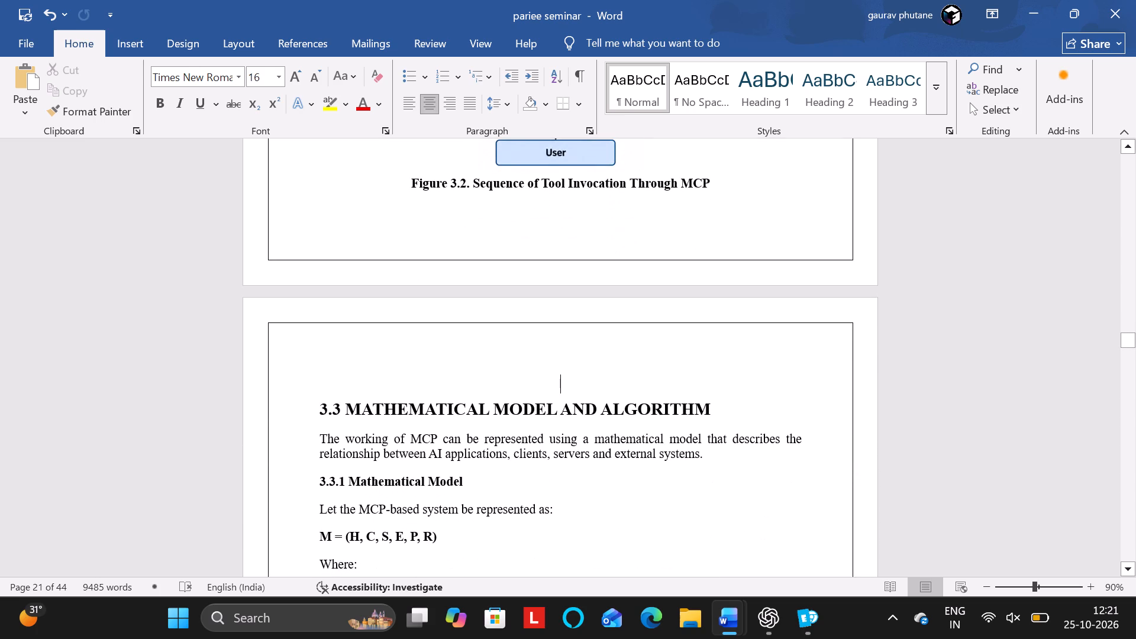
pyautogui.press('BackSpace')
pyautogui.press('BackSpace')
# Remove the space before the paragraph "Let the MCP-based system be represented as:" under heading 3.3.1.
pyautogui.scroll(-1, 574, 470)
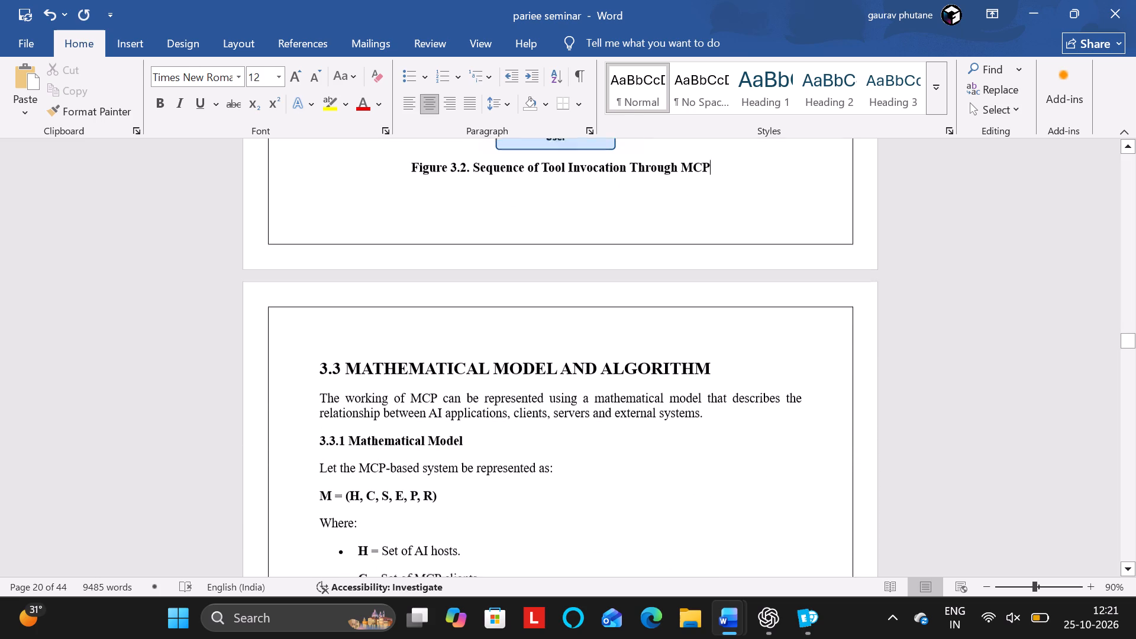
pyautogui.scroll(-1, 574, 470)
pyautogui.scroll(-1, 463, 275)
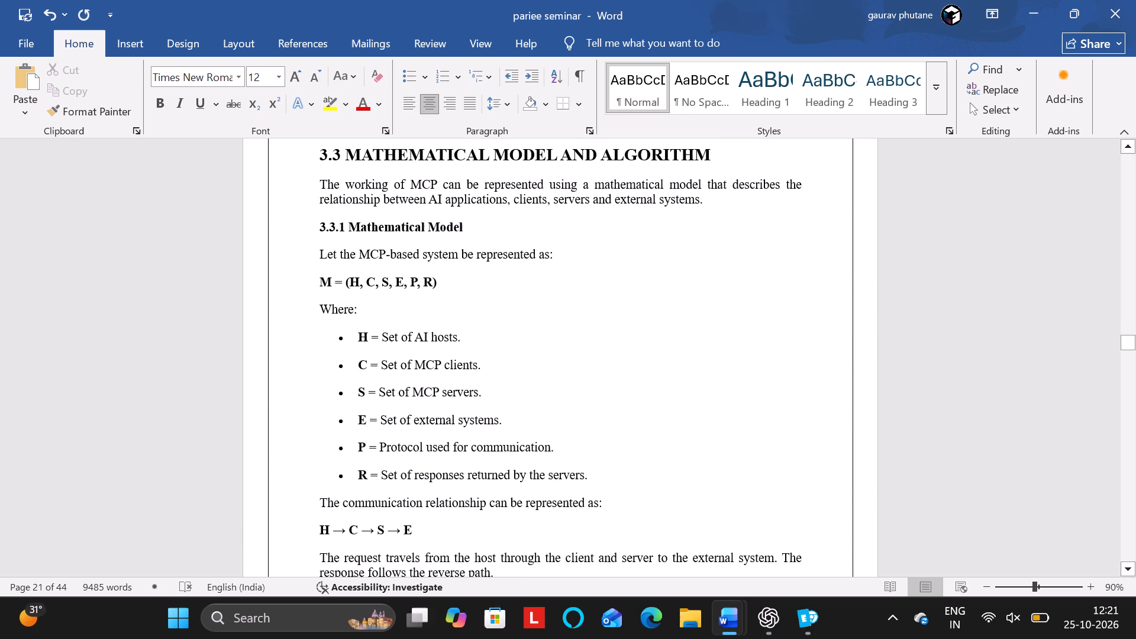
pyautogui.click(375, 254)
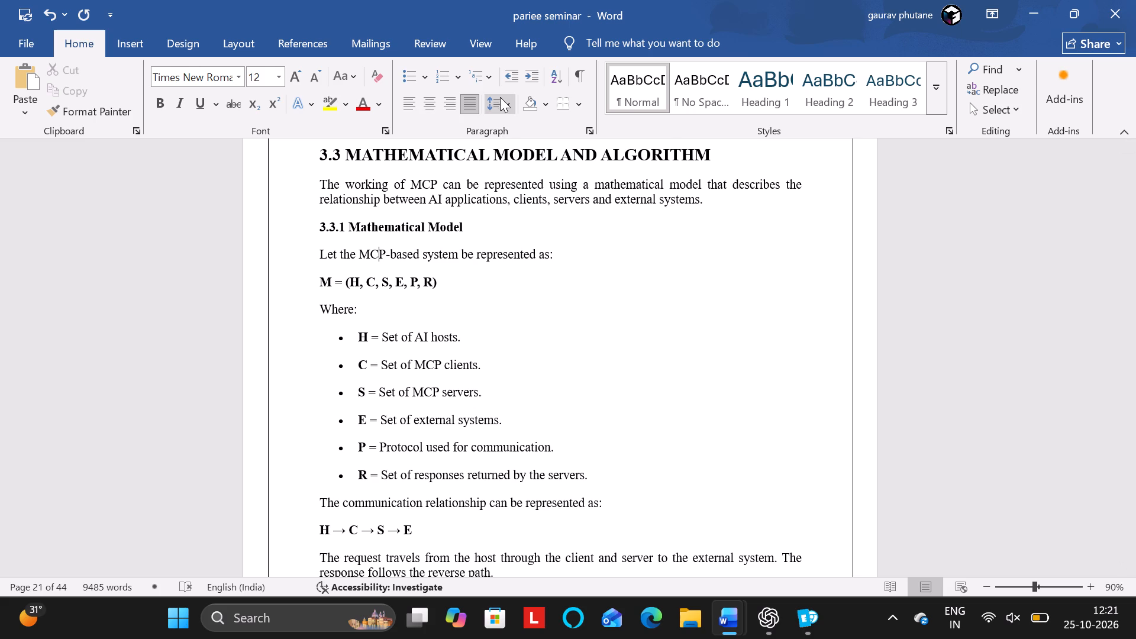
pyautogui.click(500, 95)
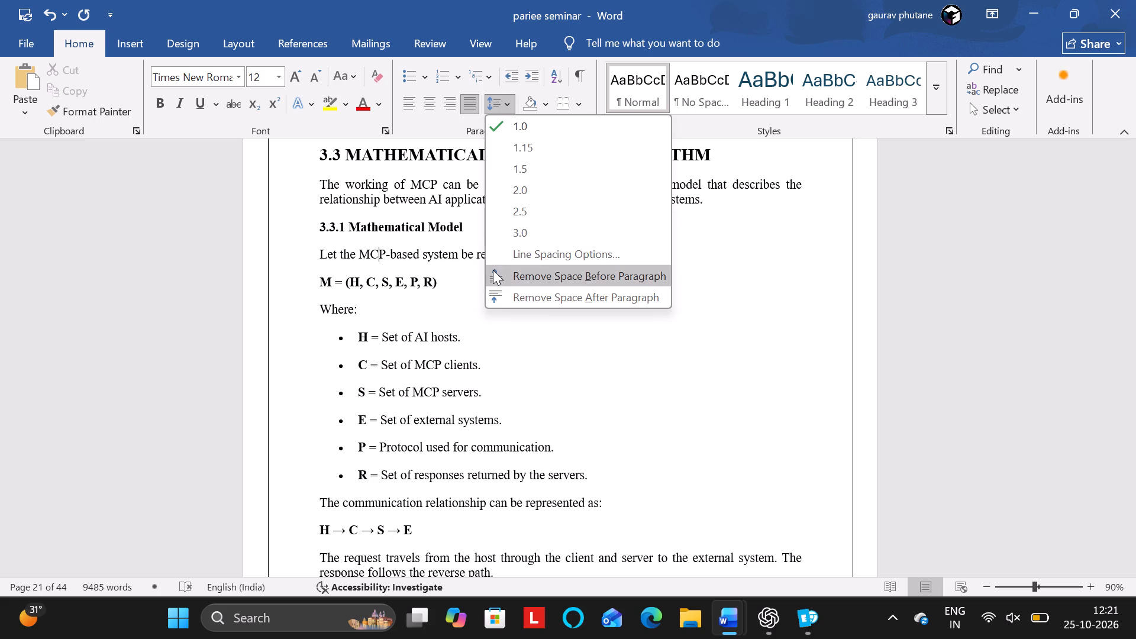
pyautogui.click(493, 270)
# Remove the space before each paragraph from "M = (H, C, S, E, P, R)" through the last bullet of the "Where:" list.
pyautogui.scroll(-1, 432, 303)
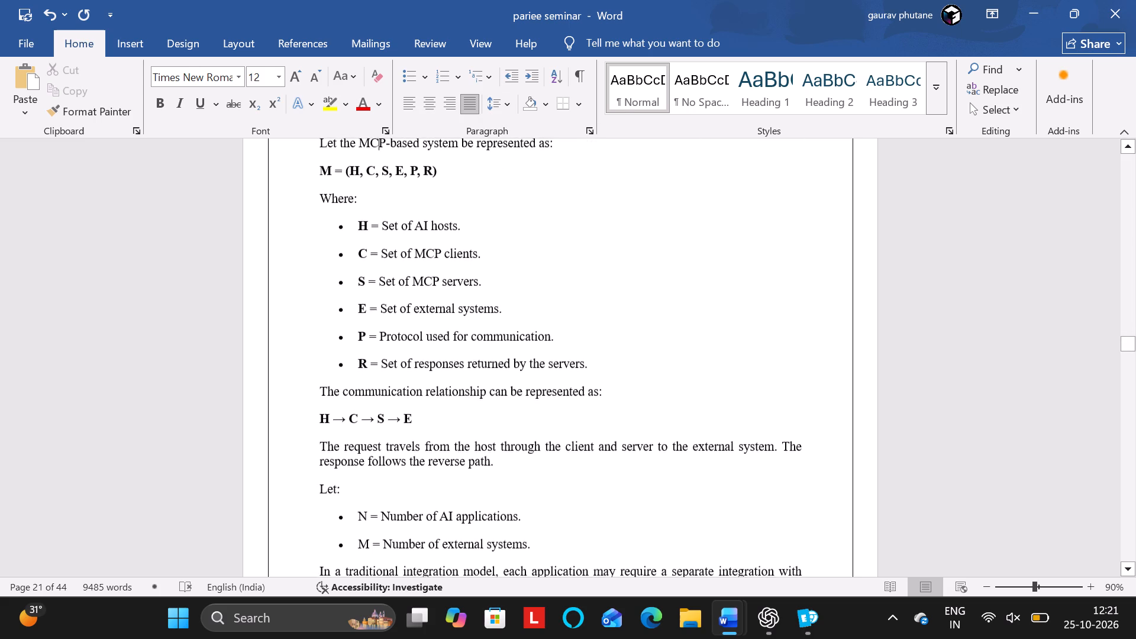
pyautogui.scroll(-1, 432, 303)
pyautogui.scroll(1, 432, 303)
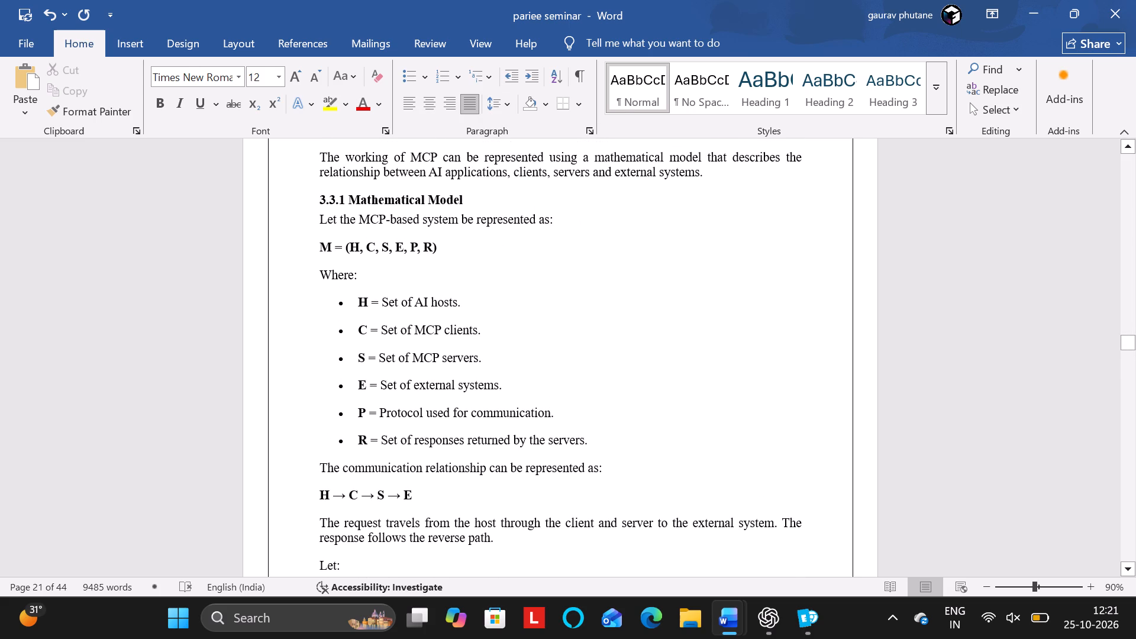
pyautogui.click(402, 251)
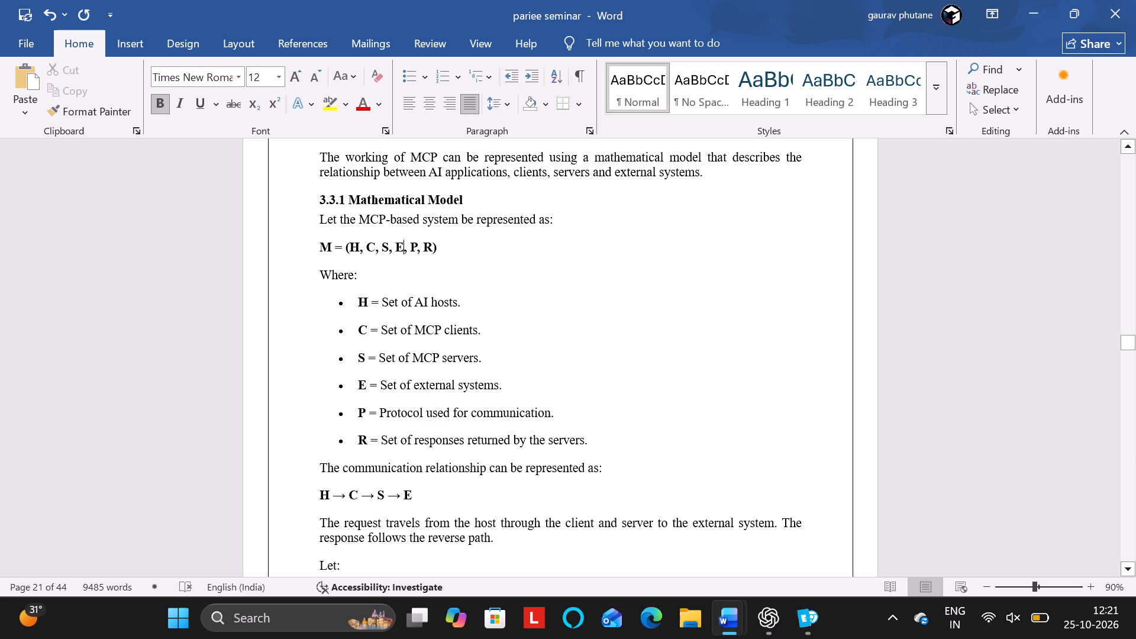
pyautogui.moveTo(596, 441); pyautogui.dragTo(349, 311)
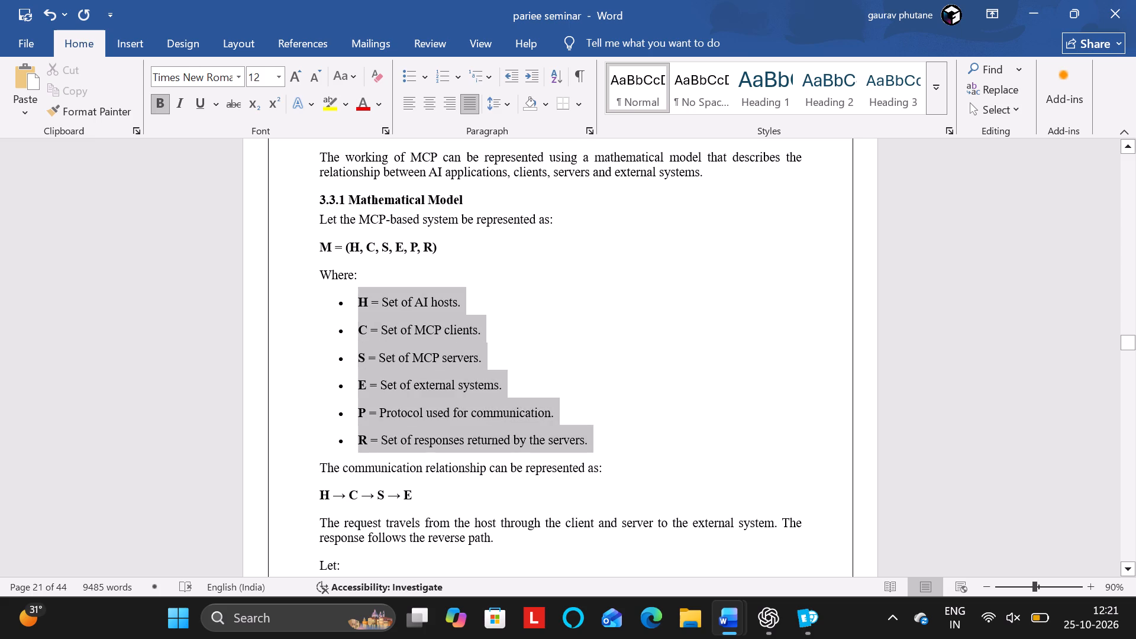
pyautogui.moveTo(349, 311); pyautogui.dragTo(323, 267)
pyautogui.moveTo(323, 267); pyautogui.dragTo(318, 257)
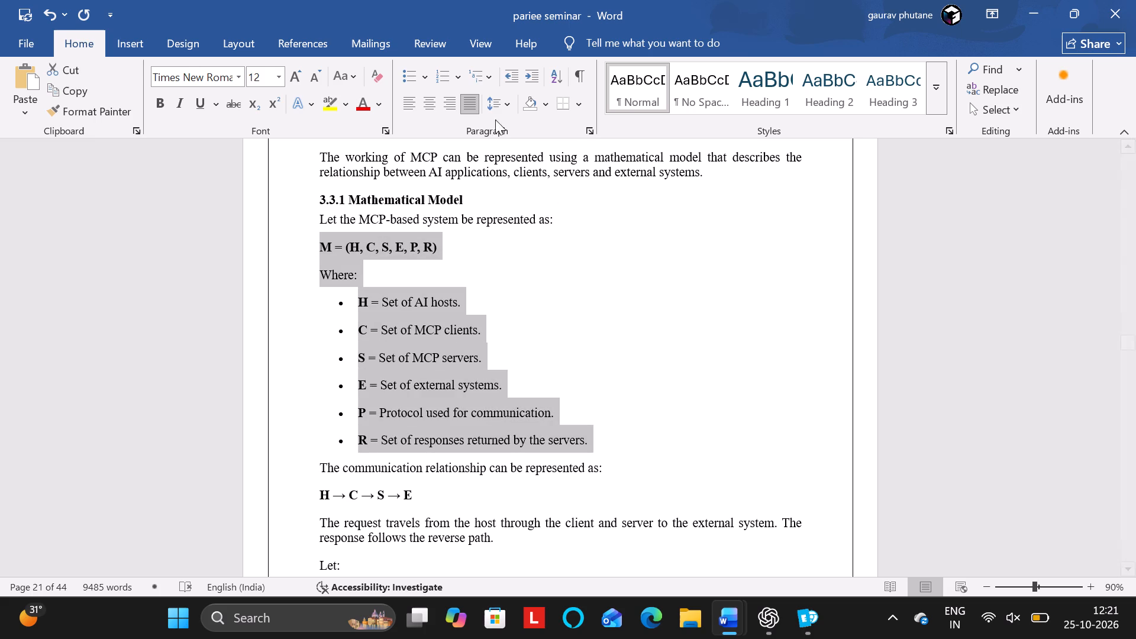
pyautogui.click(510, 105)
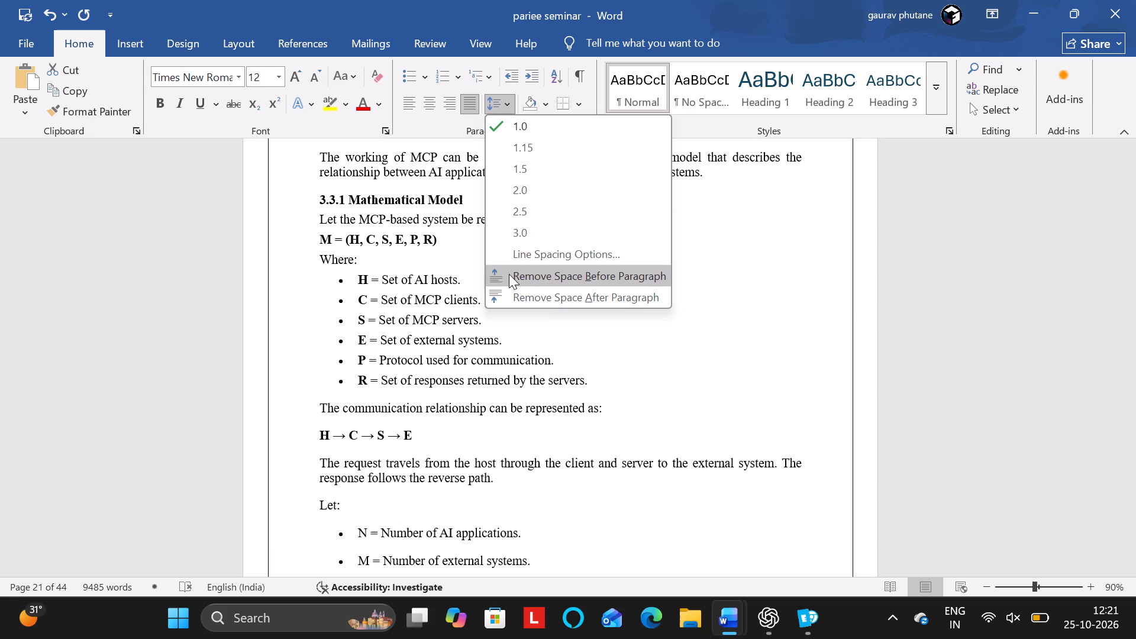
pyautogui.click(509, 274)
# Remove the space before the "H → C → S → E" relationship line.
pyautogui.scroll(-1, 470, 304)
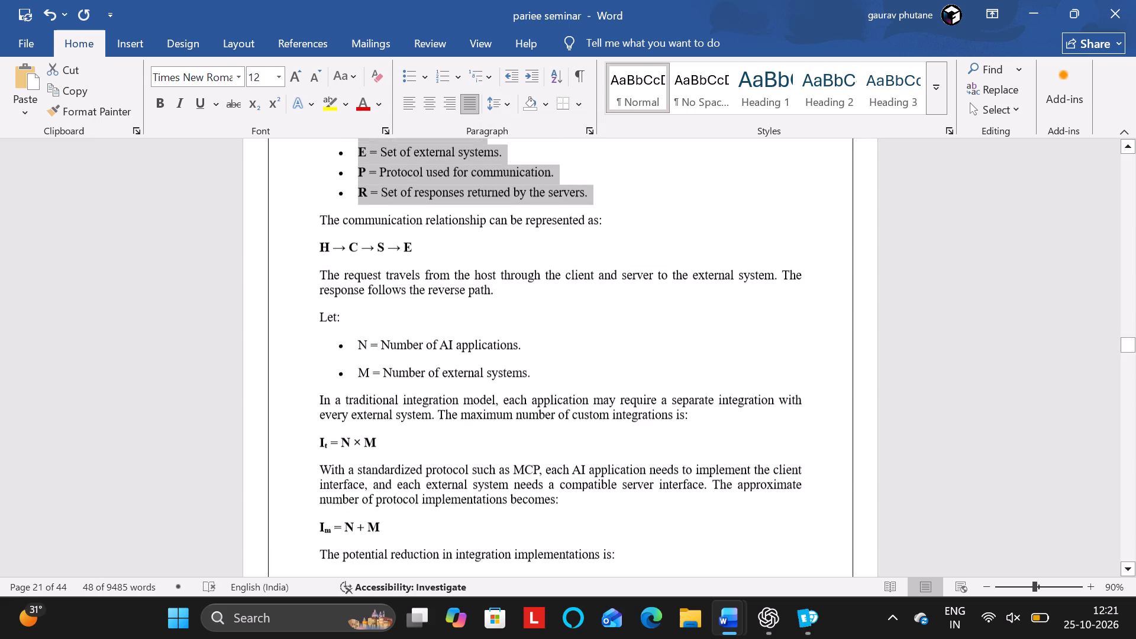
pyautogui.click(672, 237)
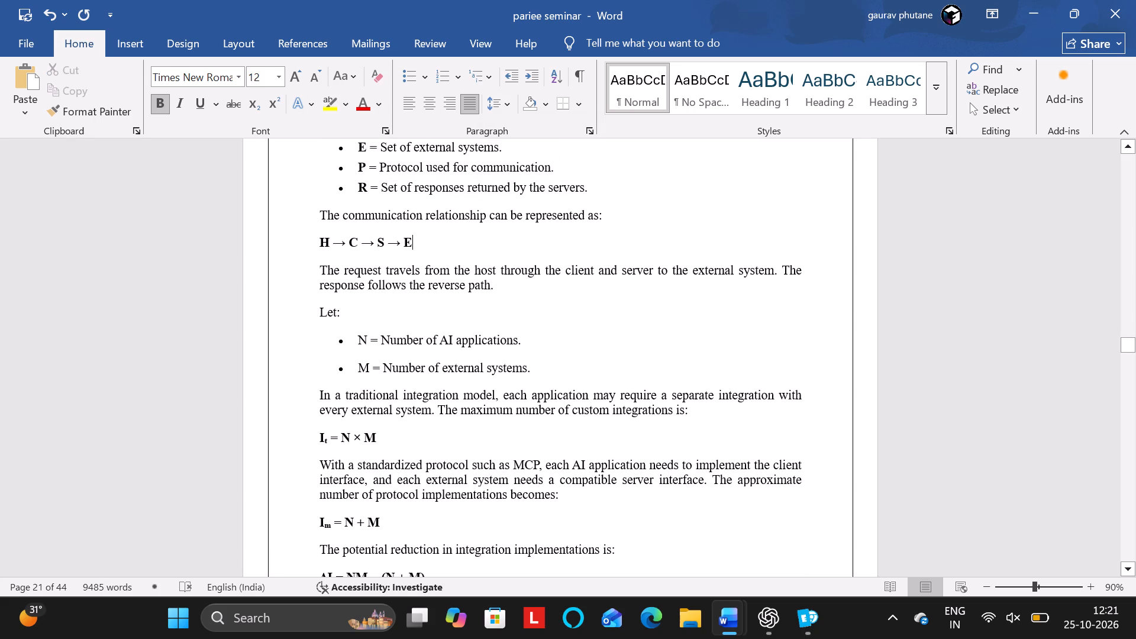
pyautogui.moveTo(418, 246); pyautogui.dragTo(314, 241)
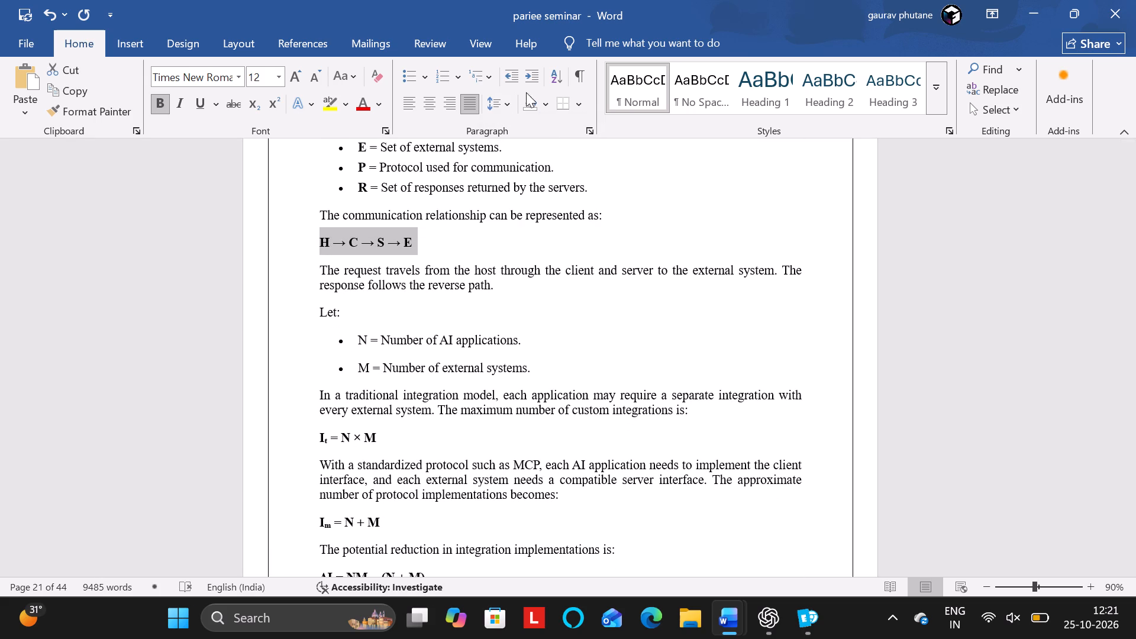
pyautogui.click(499, 96)
pyautogui.click(494, 271)
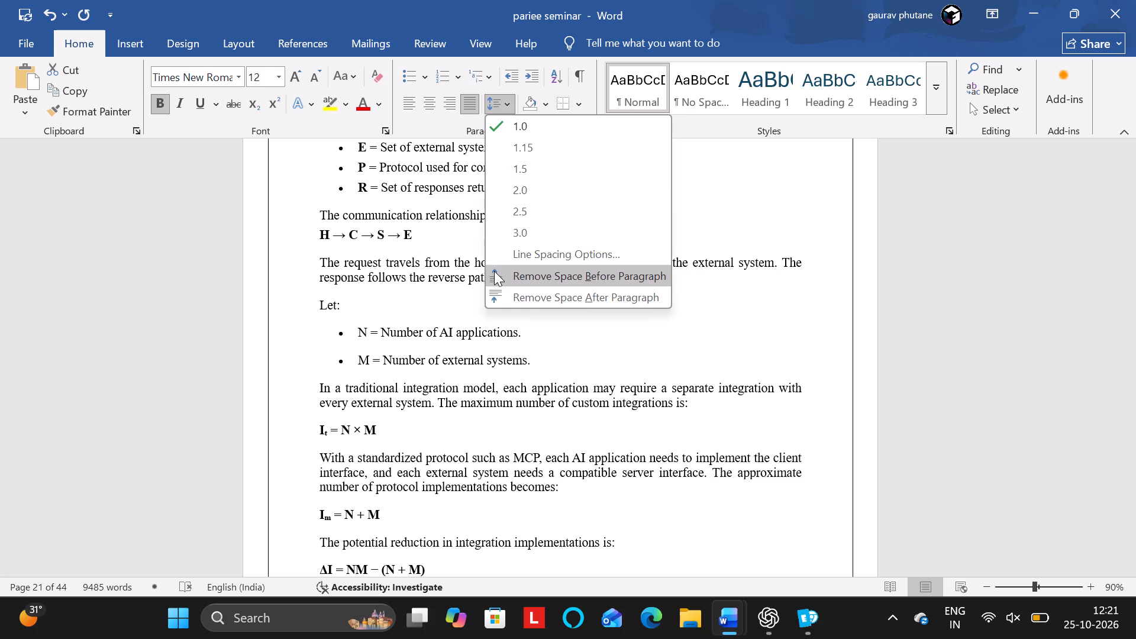
# Remove the space before the "Let:" line and its two bullets defining N and M.
pyautogui.scroll(-1, 436, 283)
pyautogui.moveTo(541, 296); pyautogui.dragTo(310, 240)
pyautogui.click(504, 105)
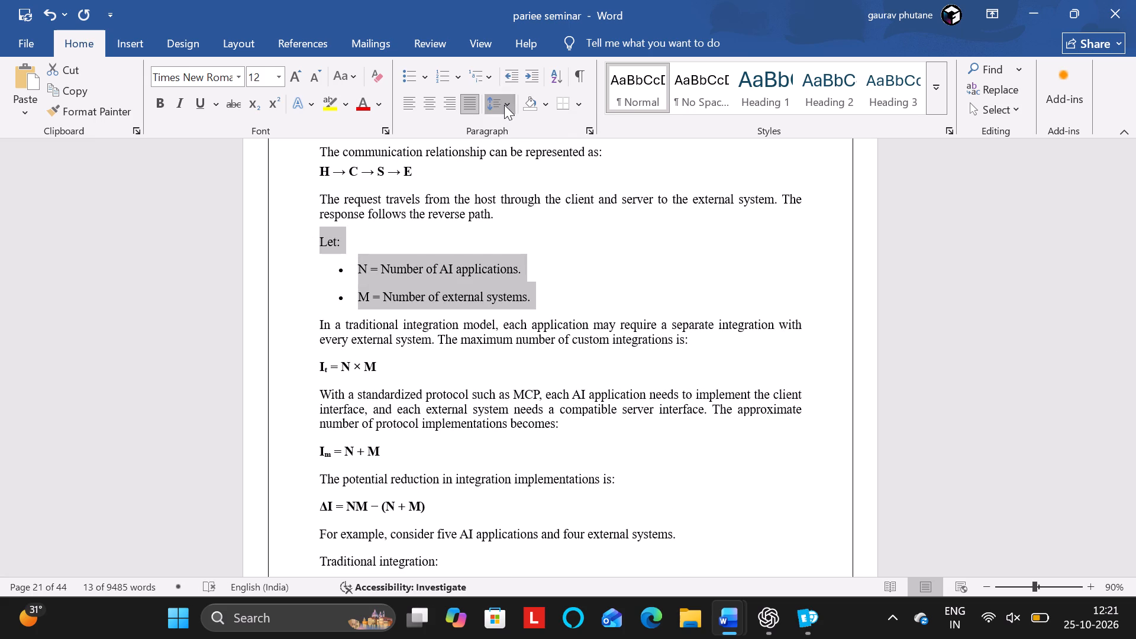
pyautogui.click(502, 270)
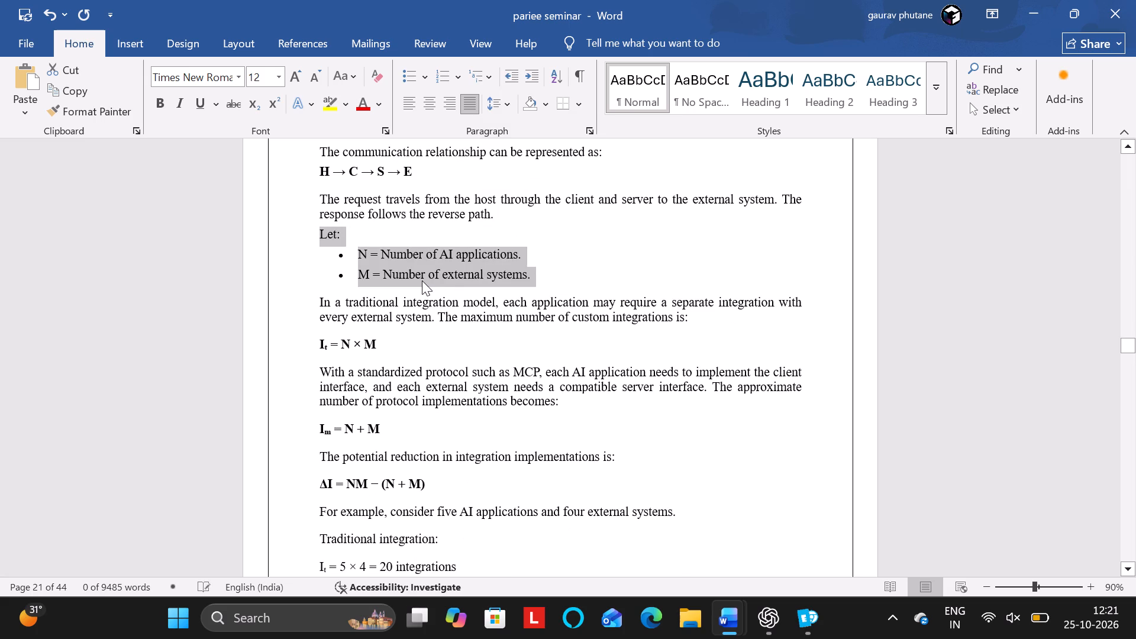
pyautogui.click(422, 280)
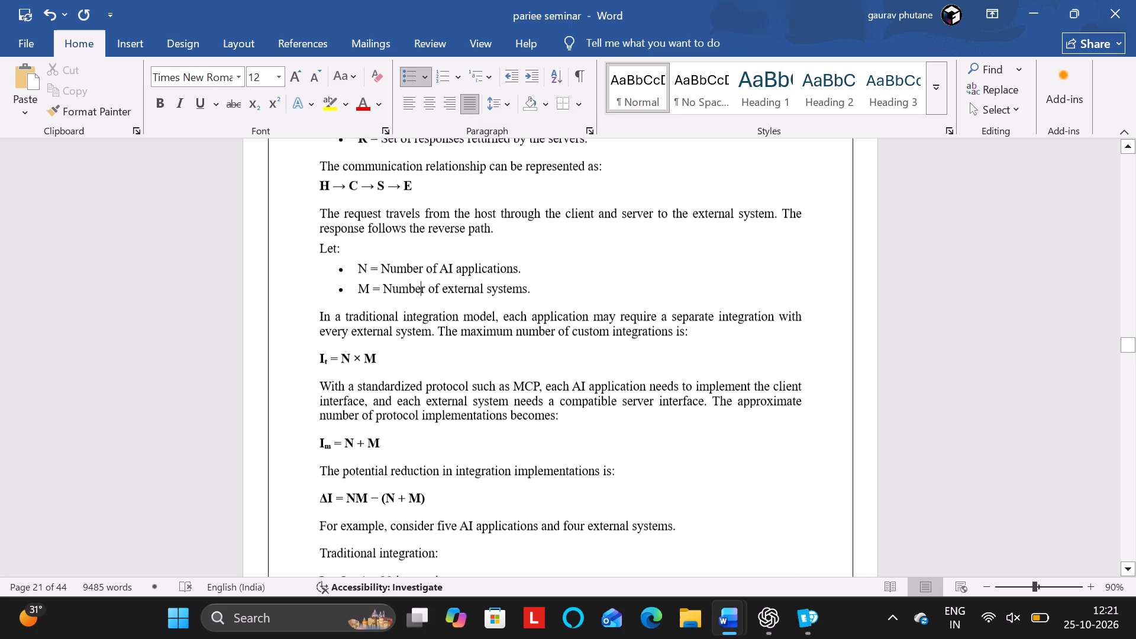
# Remove the space before the formula line "Iₜ = N × M".
pyautogui.scroll(-1, 422, 280)
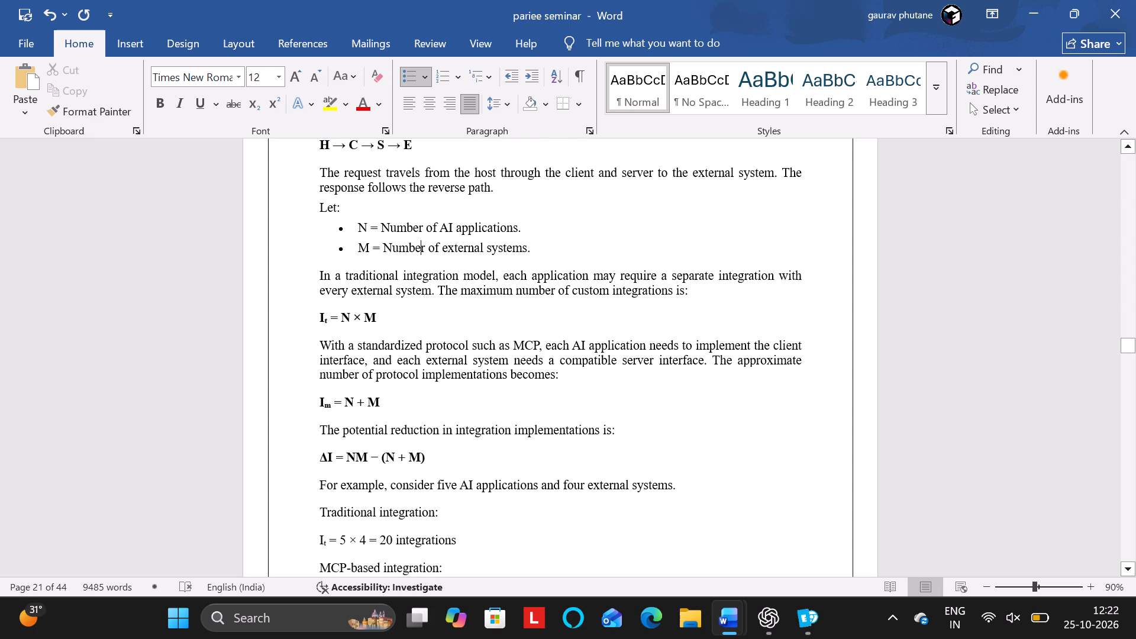
pyautogui.moveTo(385, 322); pyautogui.dragTo(321, 317)
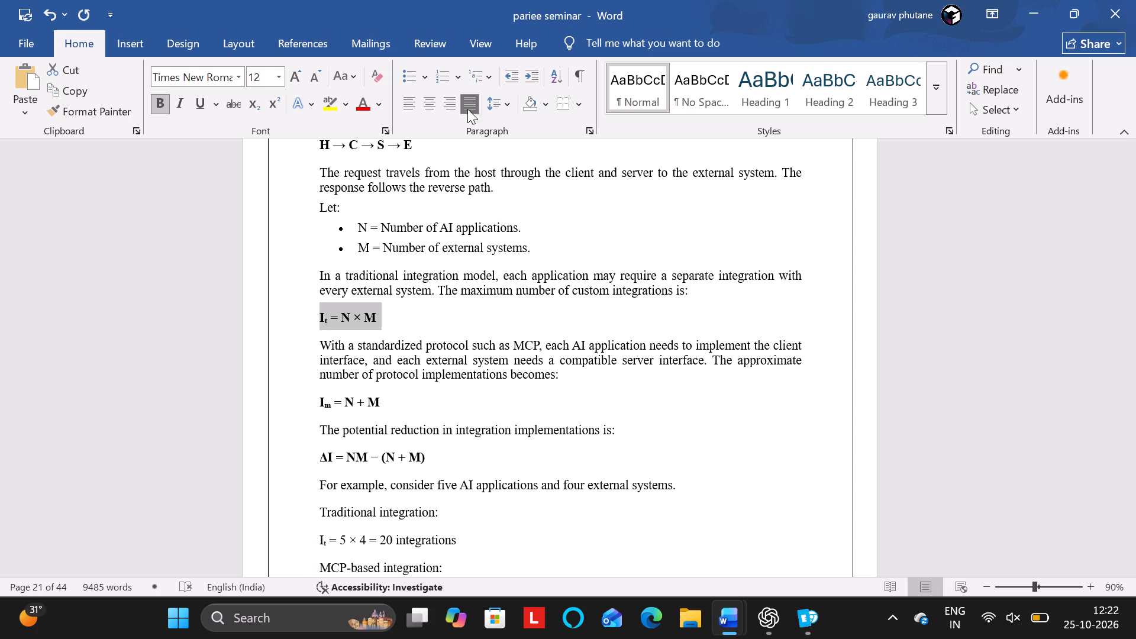
pyautogui.click(491, 101)
pyautogui.click(510, 270)
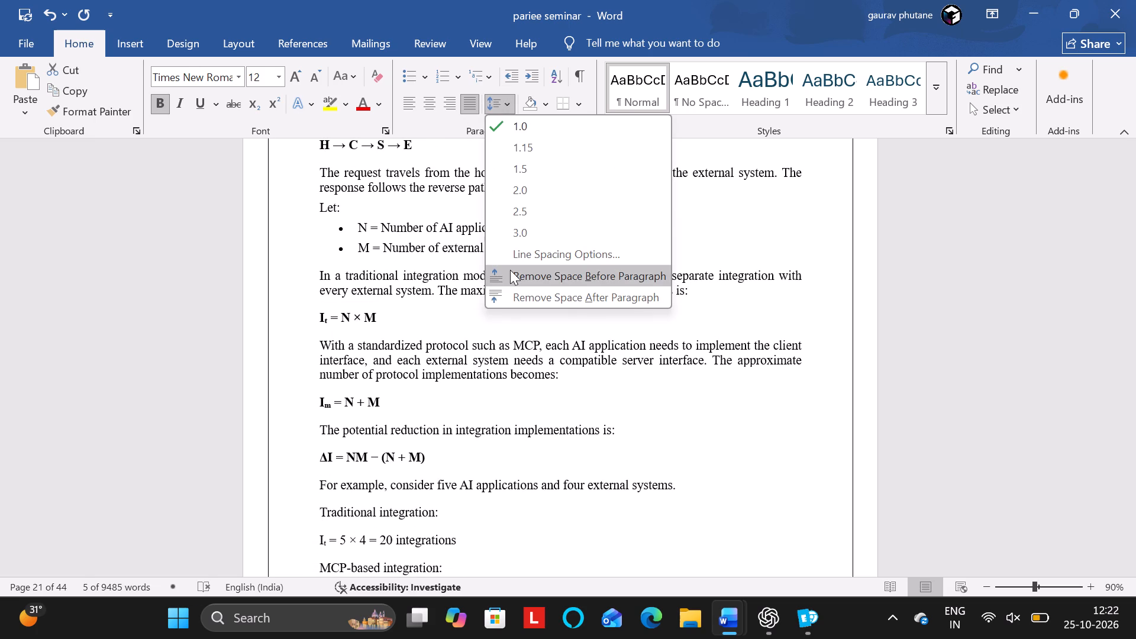
pyautogui.scroll(-1, 446, 316)
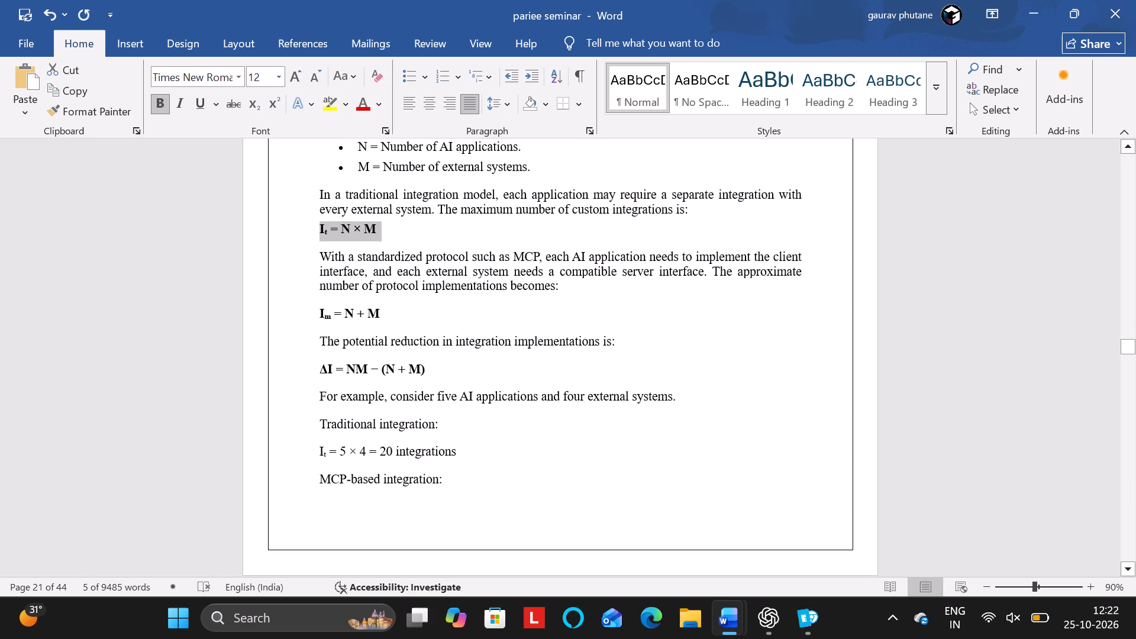
# Remove the space before the formula lines "Iₘ = N + M" and "ΔI = NM − (N + M)".
pyautogui.click(414, 314)
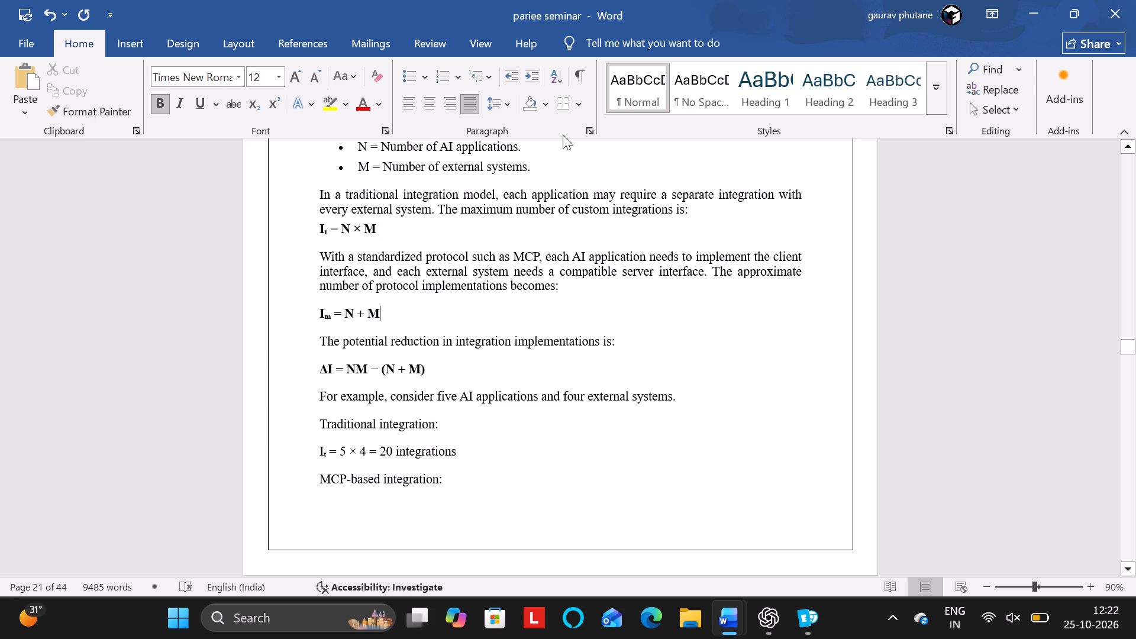
pyautogui.click(505, 114)
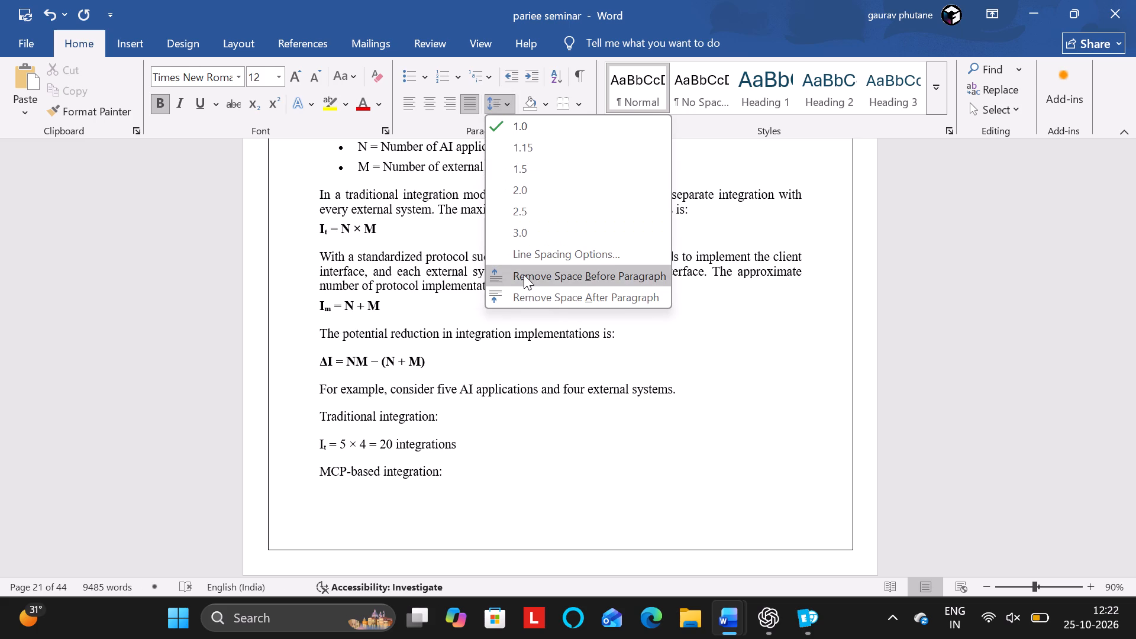
pyautogui.click(524, 274)
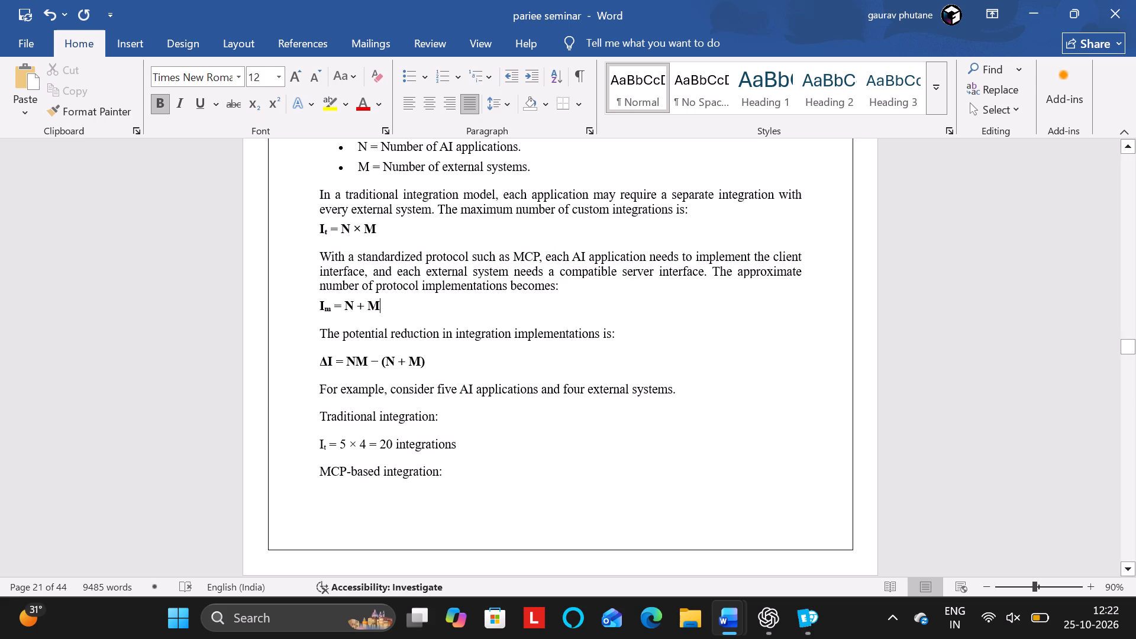
pyautogui.scroll(-1, 475, 359)
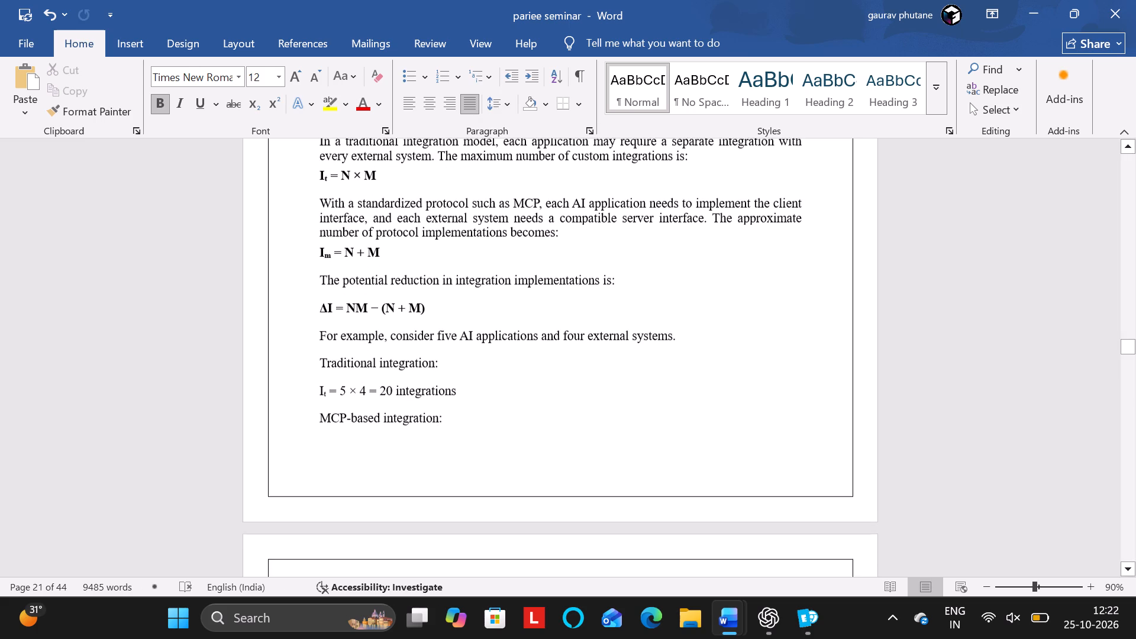
pyautogui.click(370, 304)
pyautogui.click(499, 105)
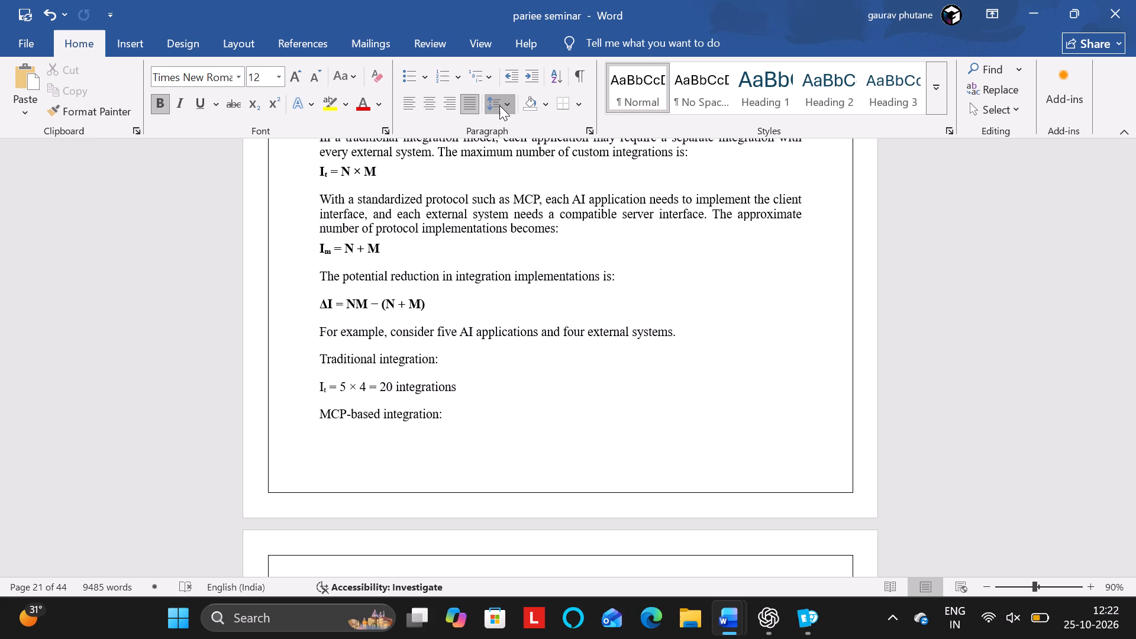
pyautogui.click(511, 277)
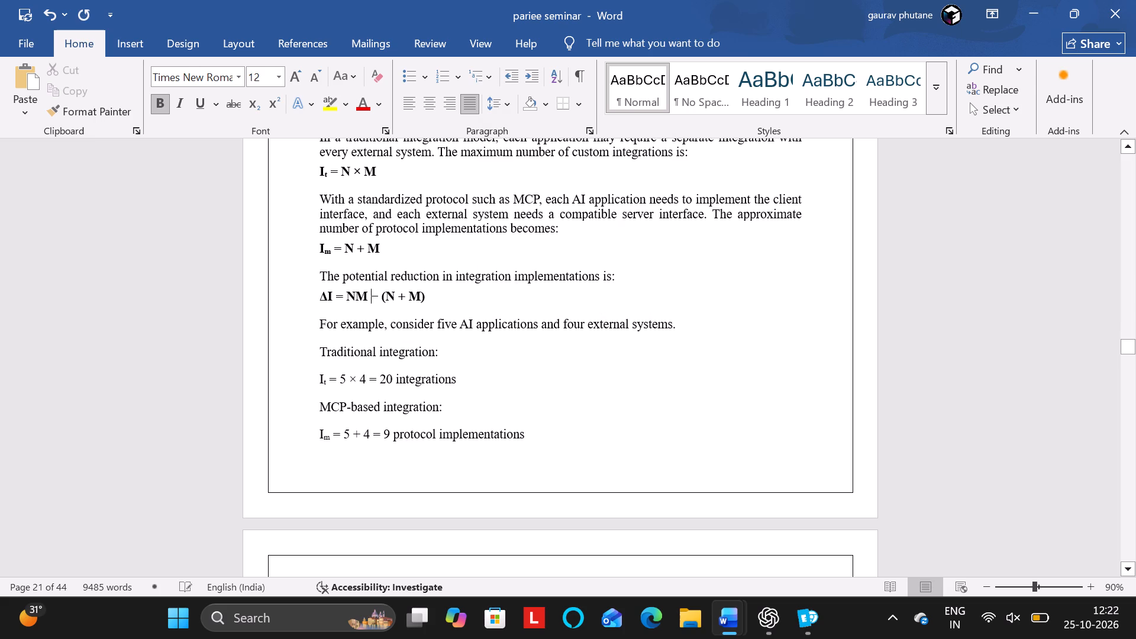
# Remove the space before the three worked-example result lines for traditional integration, MCP-based integration and potential reduction.
pyautogui.scroll(-1, 373, 373)
pyautogui.click(427, 319)
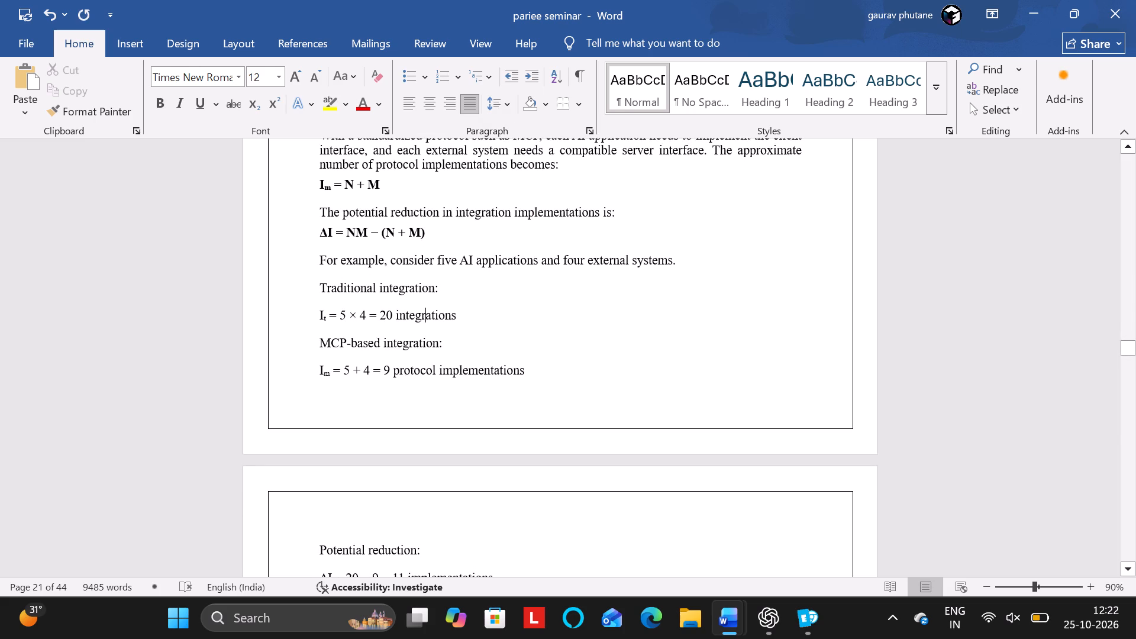
pyautogui.click(508, 109)
pyautogui.click(505, 276)
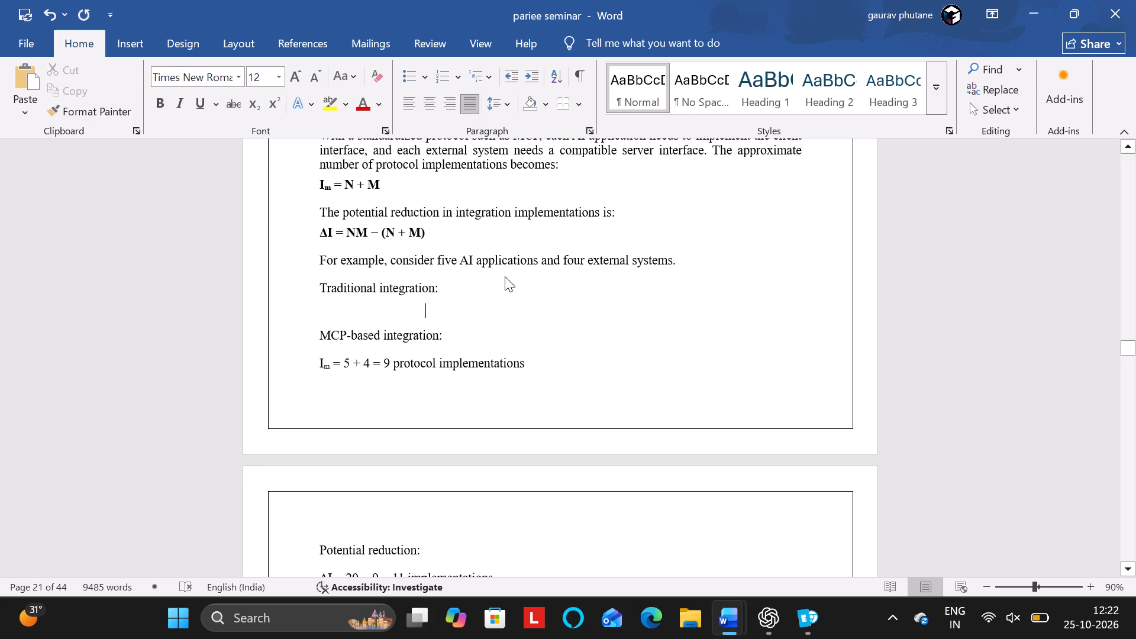
pyautogui.click(418, 363)
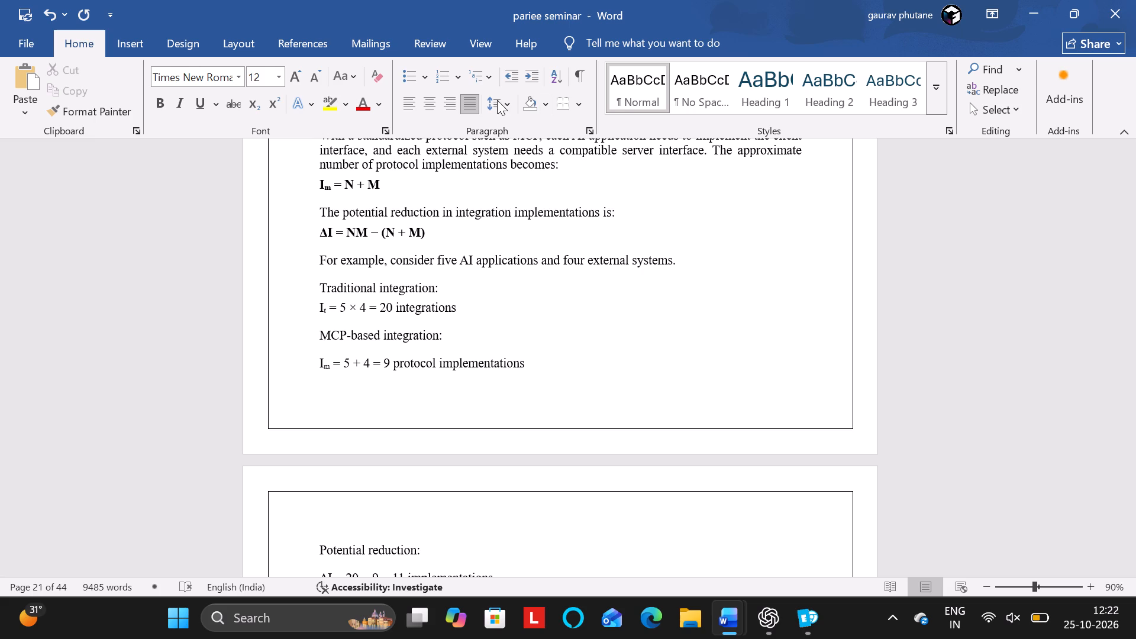
pyautogui.click(497, 100)
pyautogui.click(502, 281)
pyautogui.scroll(-1, 502, 281)
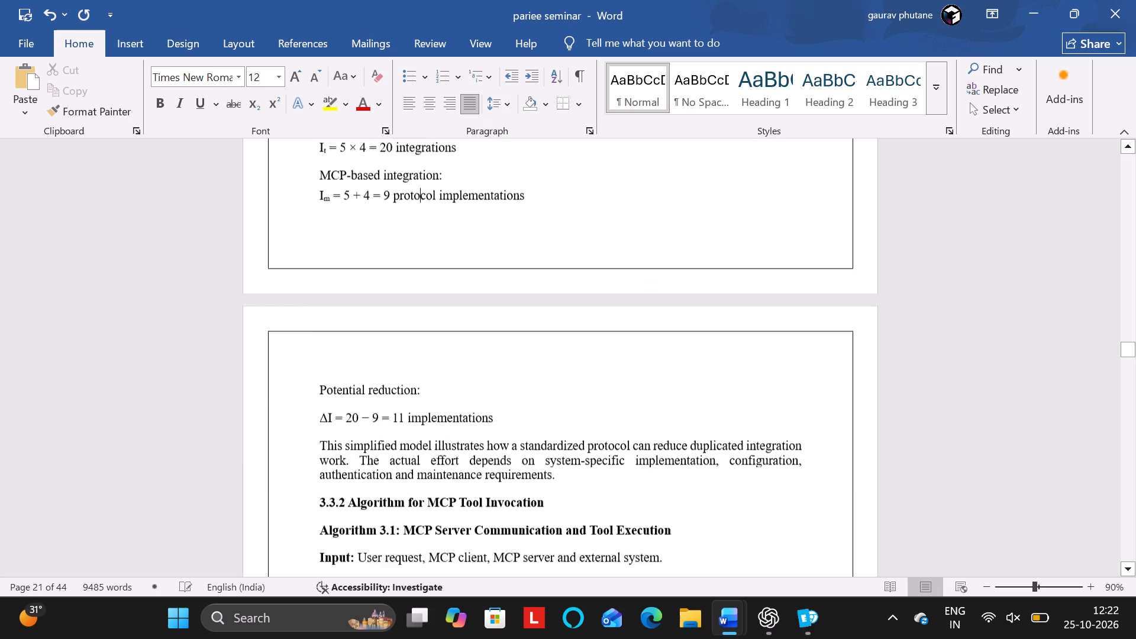
pyautogui.scroll(-1, 502, 281)
pyautogui.click(376, 320)
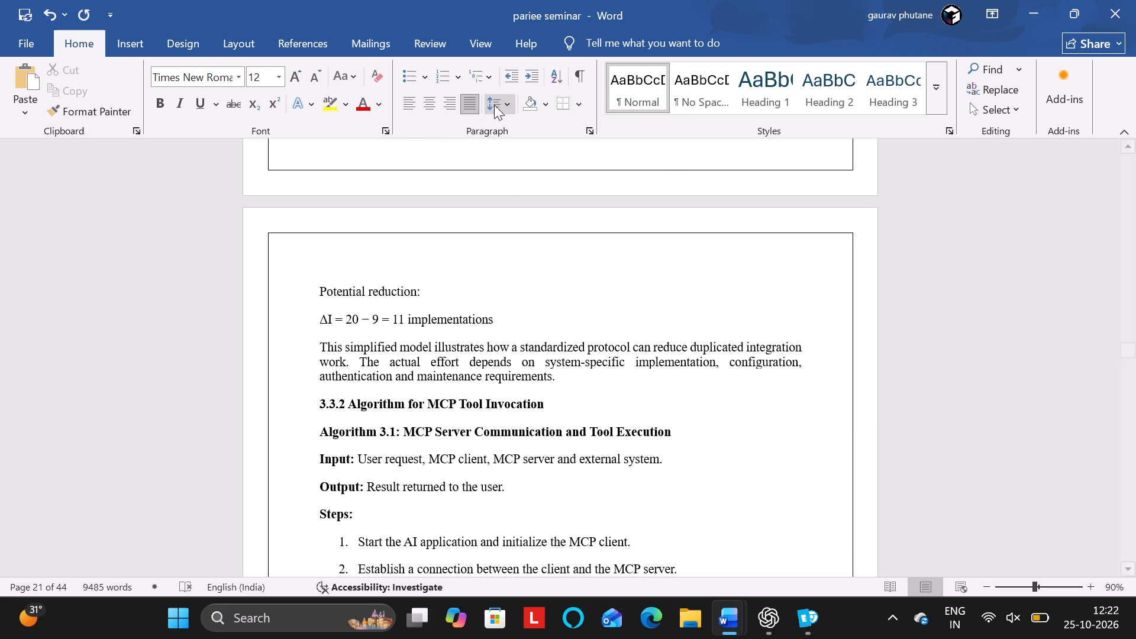
pyautogui.click(496, 105)
pyautogui.click(499, 272)
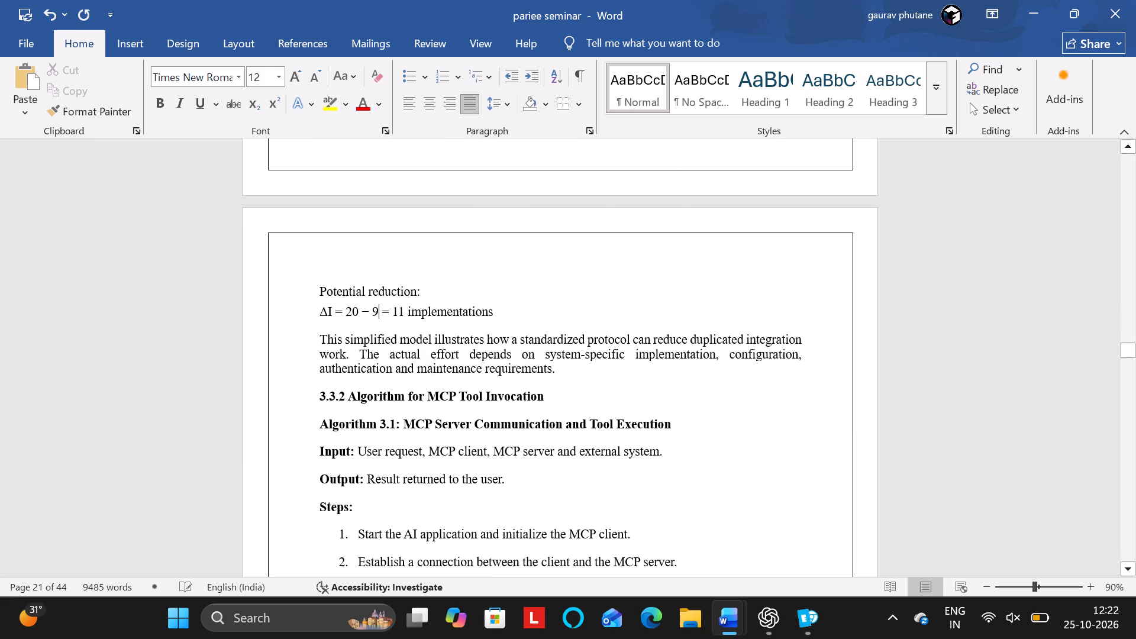
# Increase the font size of the heading "3.3.1 Mathematical Model" to 14.
pyautogui.scroll(-1, 473, 295)
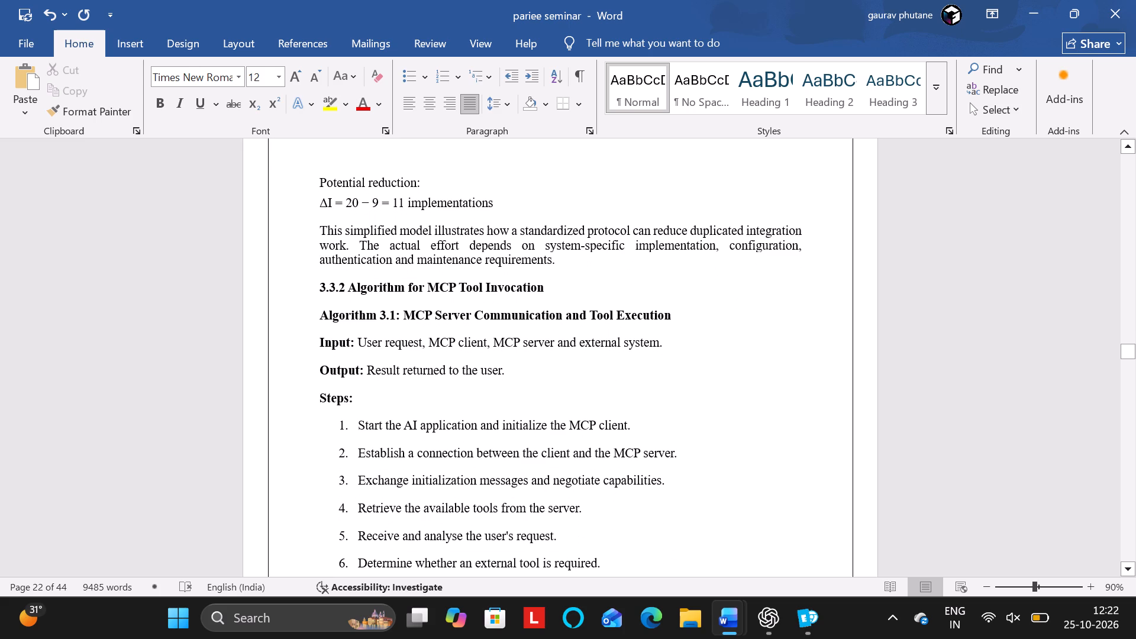
pyautogui.scroll(5, 473, 295)
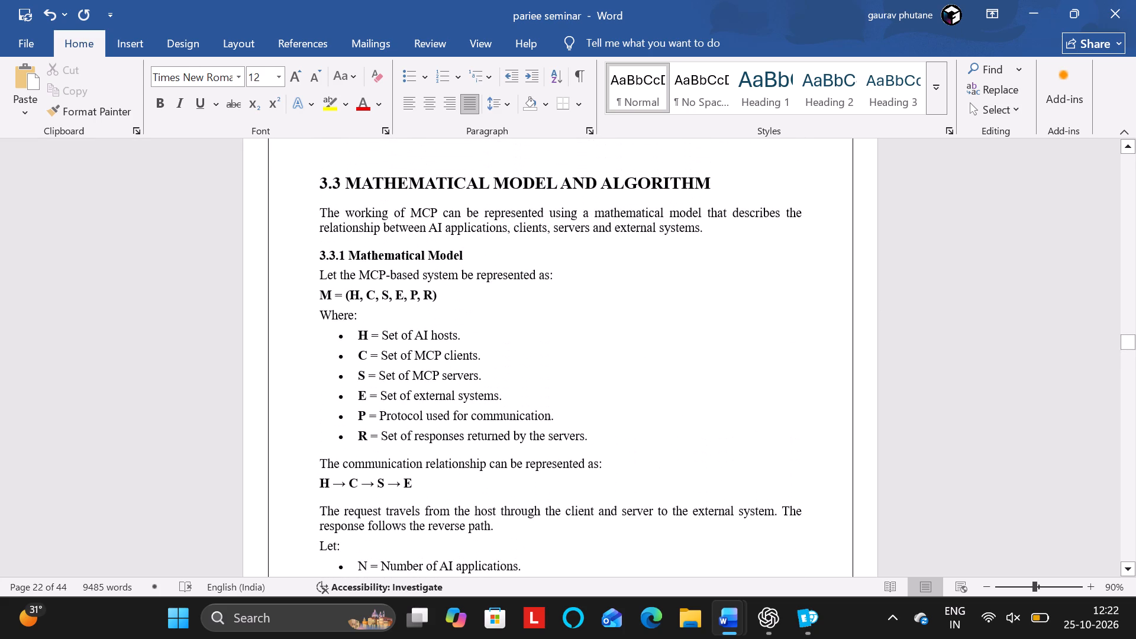
pyautogui.moveTo(483, 253); pyautogui.dragTo(327, 259)
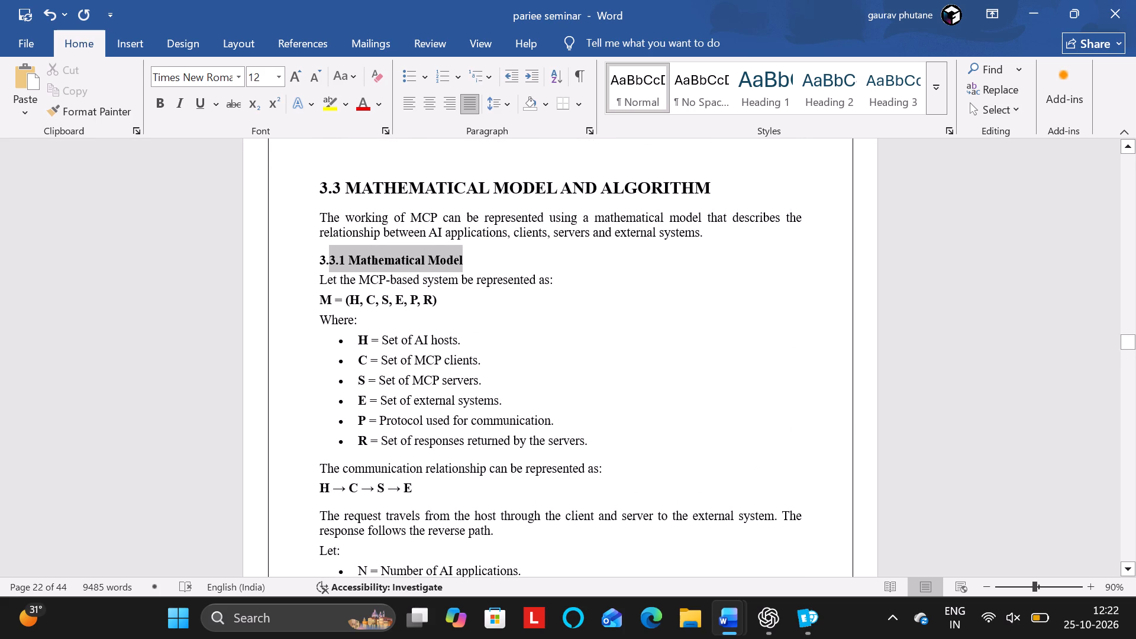
pyautogui.moveTo(327, 259); pyautogui.dragTo(321, 259)
pyautogui.click(296, 76)
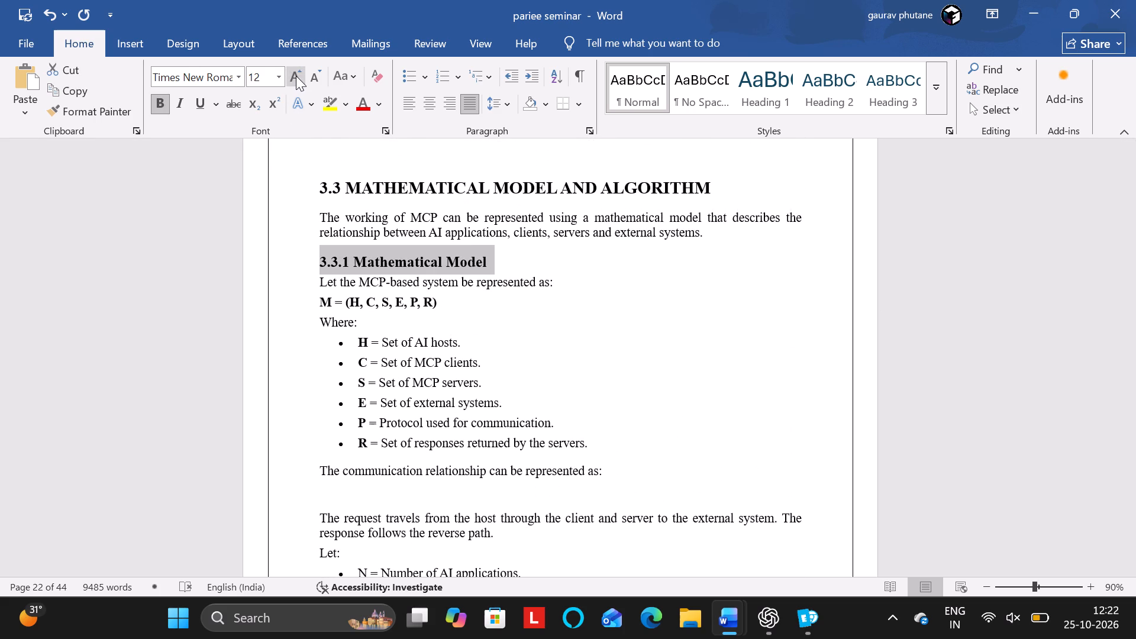
# Increase the font size of the heading "3.3.2 Algorithm for MCP Tool Invocation" by one increment, matching heading 3.3.1.
pyautogui.scroll(-3, 489, 332)
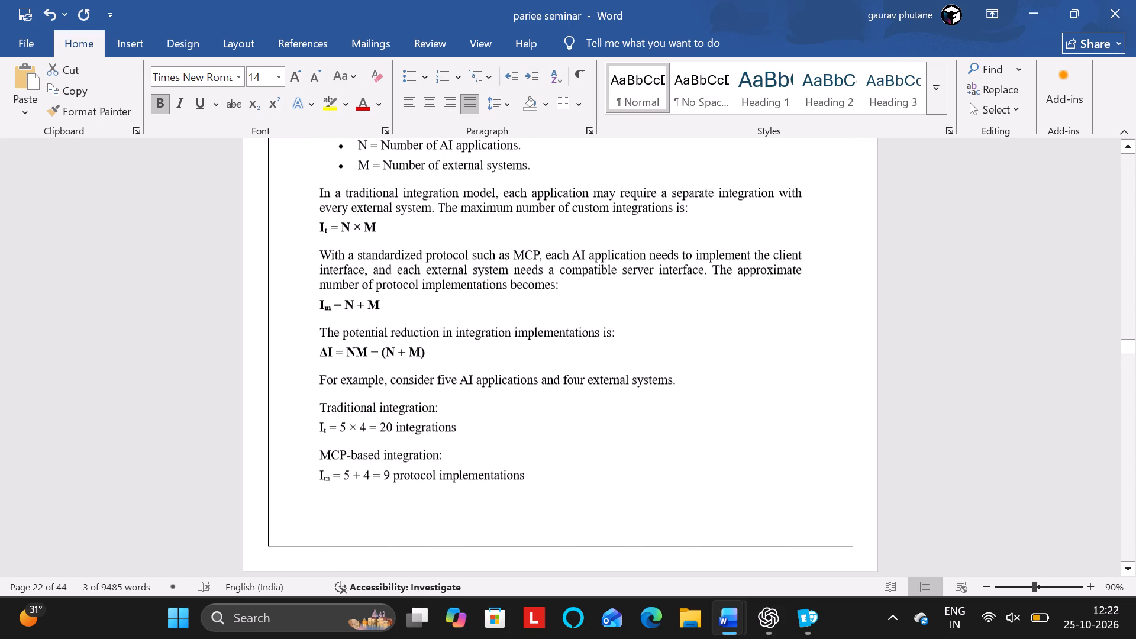
pyautogui.scroll(-3, 489, 332)
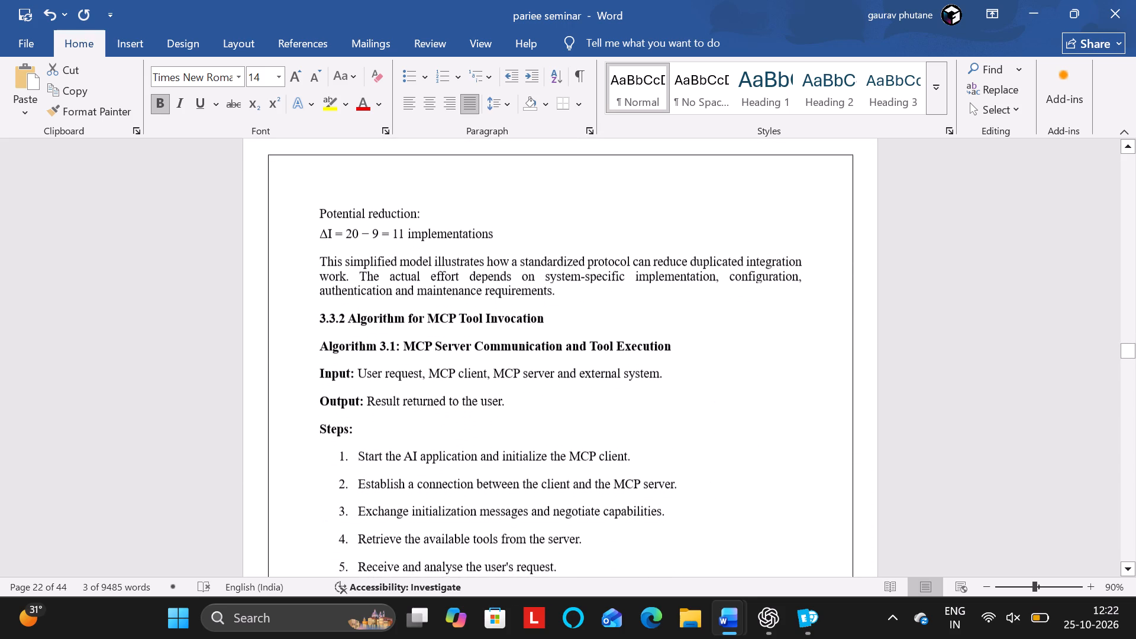
pyautogui.moveTo(551, 321); pyautogui.dragTo(322, 316)
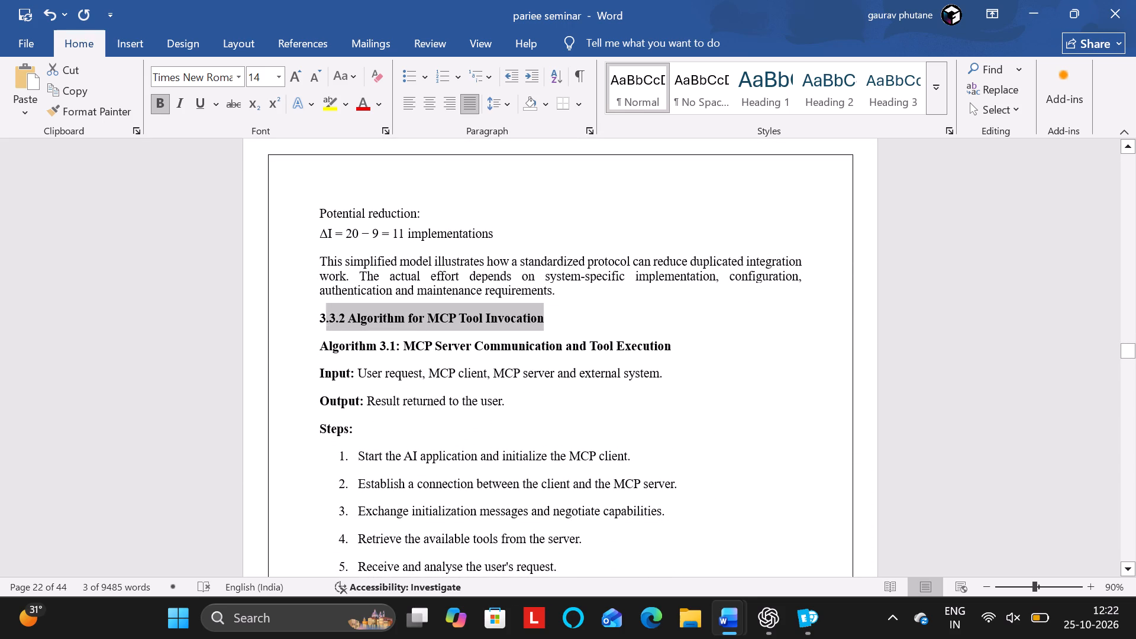
pyautogui.moveTo(322, 316); pyautogui.dragTo(321, 316)
pyautogui.click(296, 76)
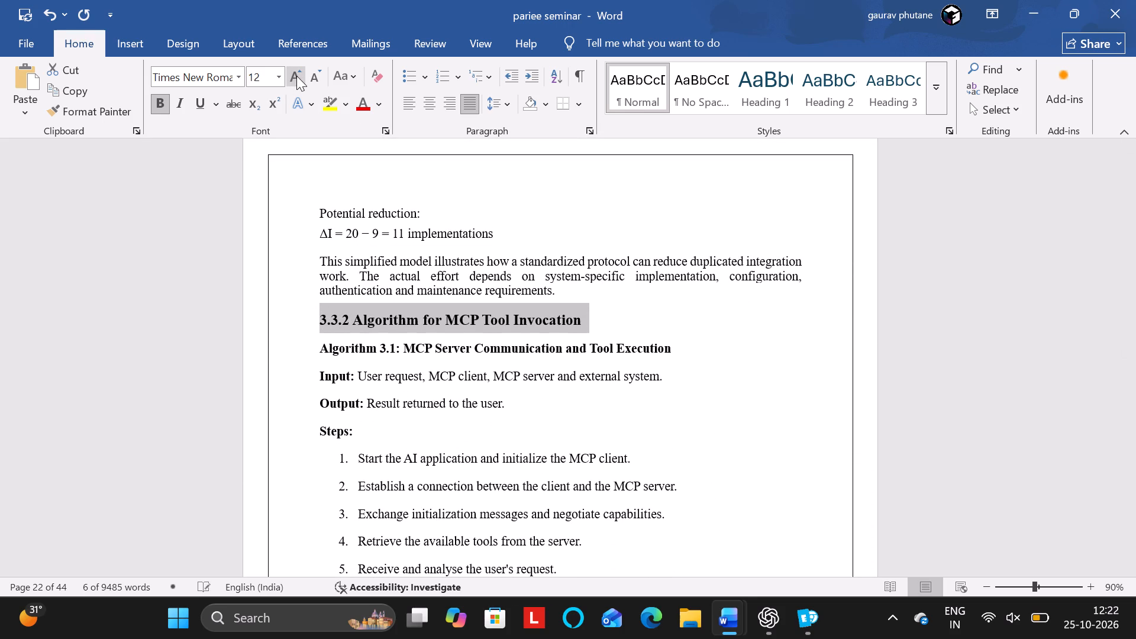
pyautogui.click(436, 367)
# Remove the space before the "Input:" and "Output:" lines under Algorithm 3.1.
pyautogui.scroll(-1, 436, 367)
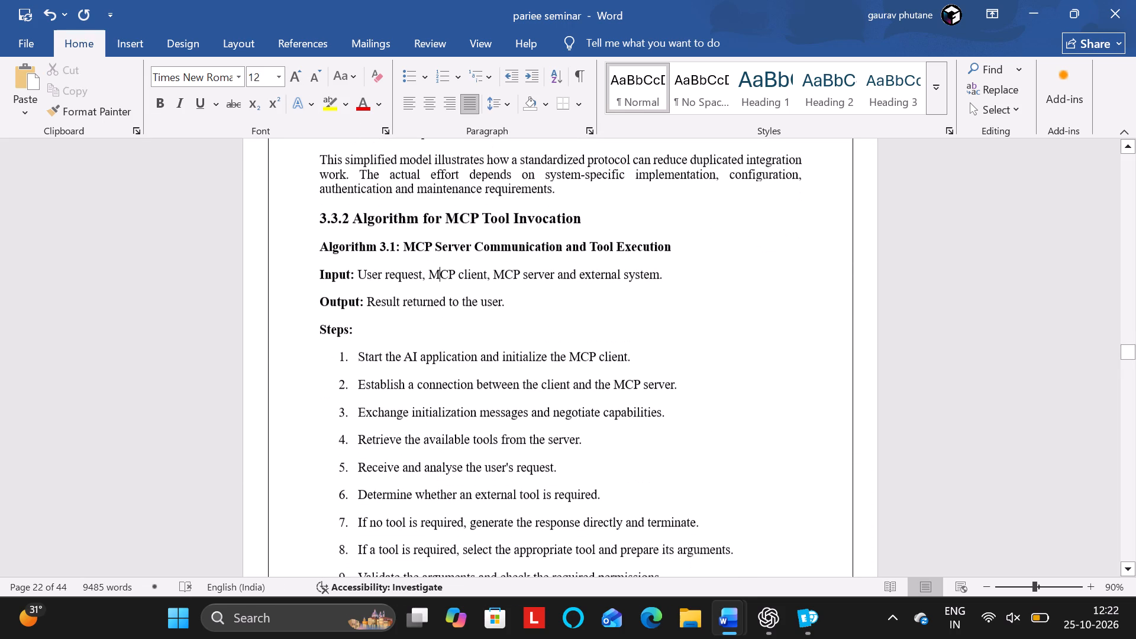
pyautogui.scroll(-3, 436, 367)
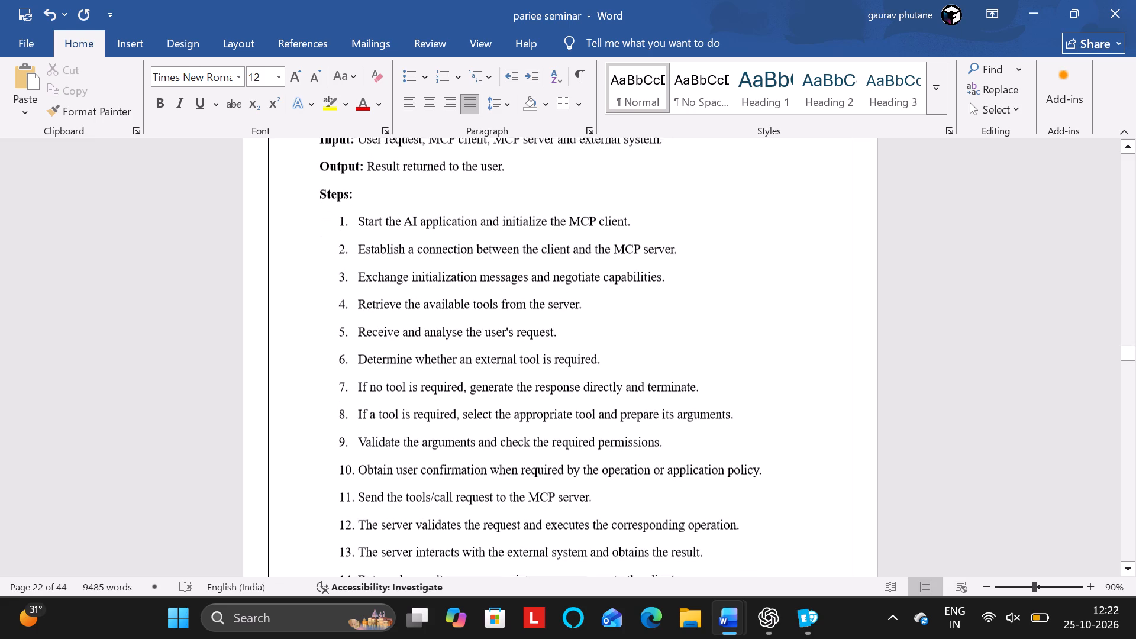
pyautogui.moveTo(517, 271); pyautogui.dragTo(328, 242)
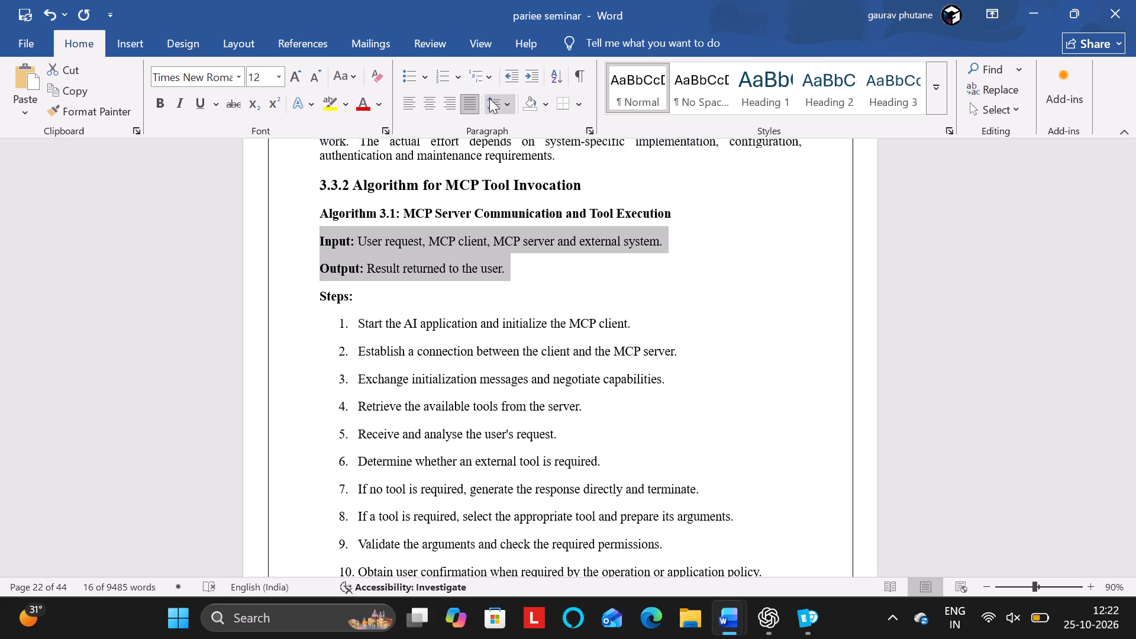
pyautogui.click(489, 98)
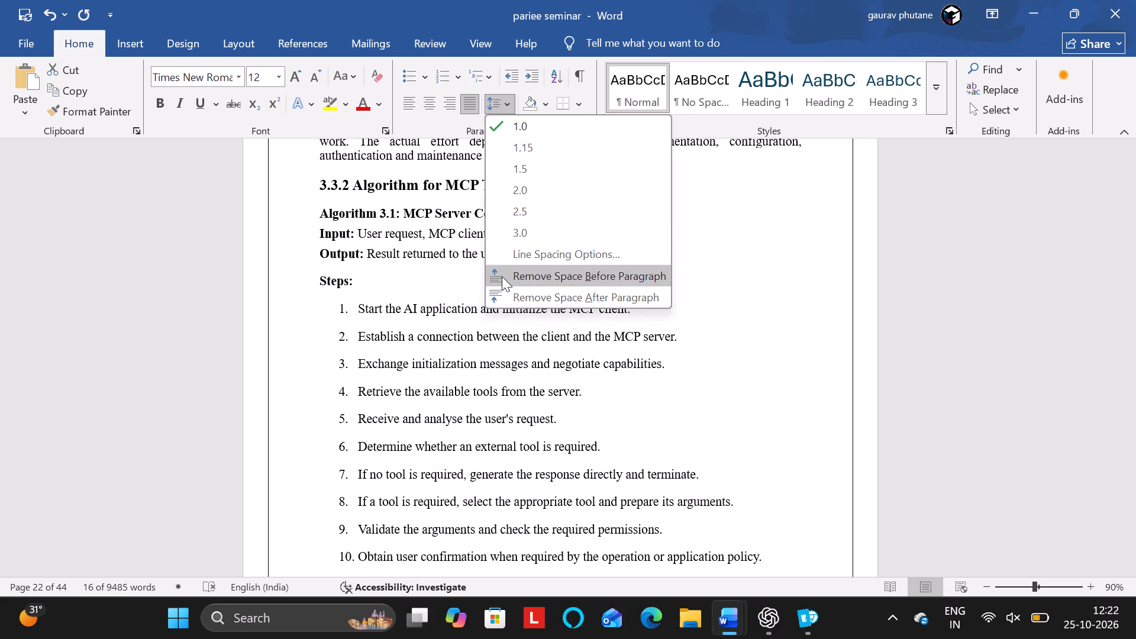
pyautogui.click(502, 276)
pyautogui.click(531, 234)
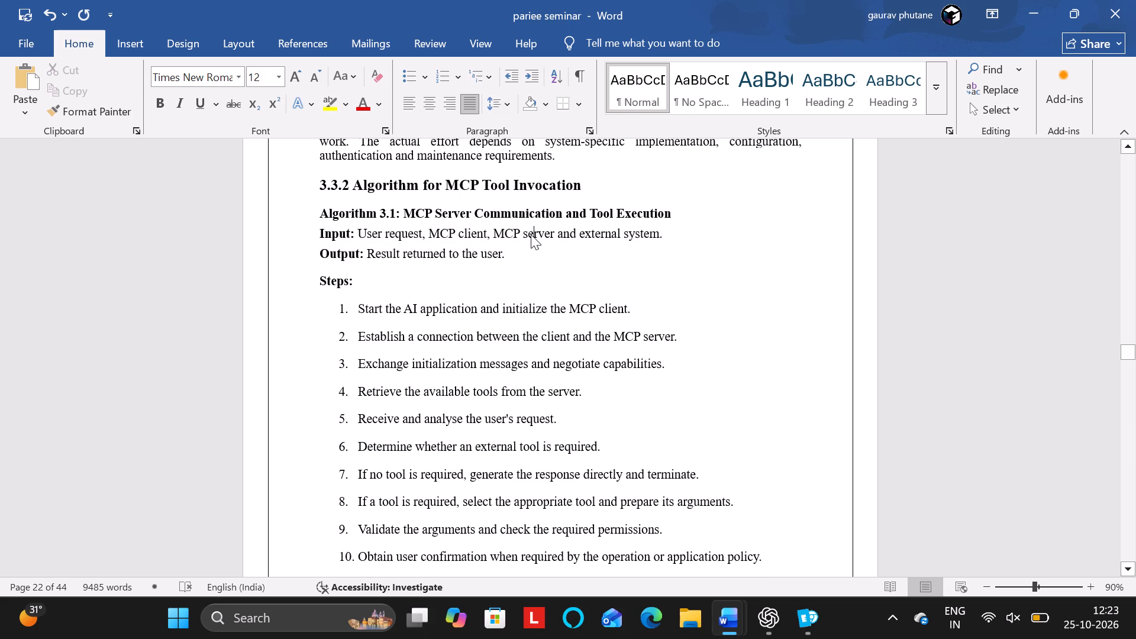
# Remove the space before all 17 numbered items in the Algorithm 3.1 "Steps:" list.
pyautogui.scroll(-2, 531, 234)
pyautogui.scroll(1, 531, 234)
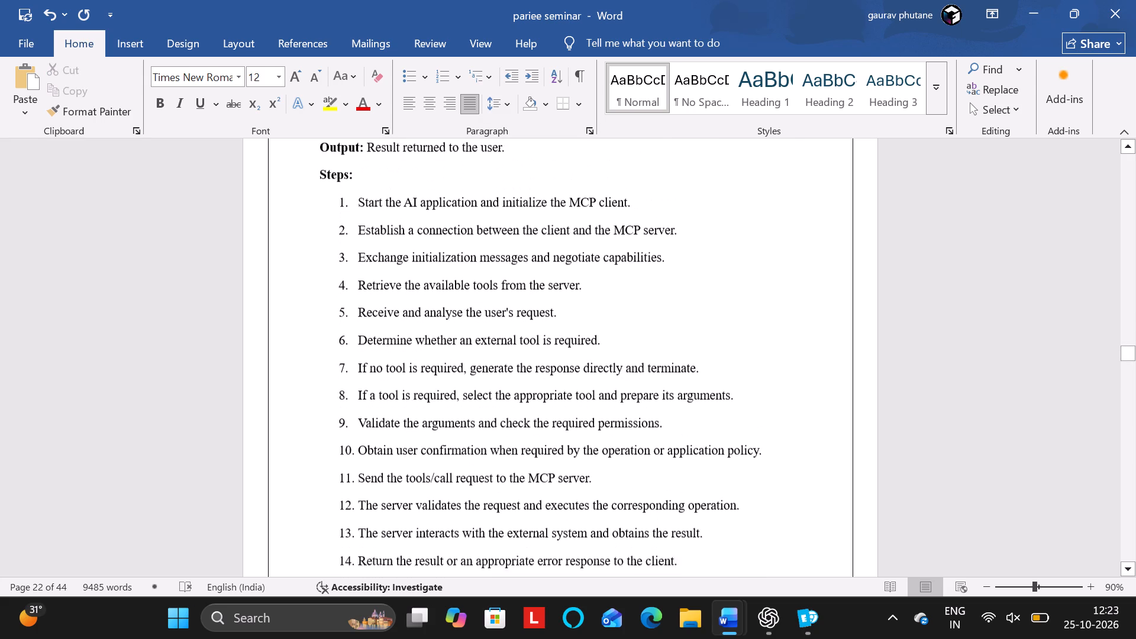
pyautogui.scroll(1, 531, 234)
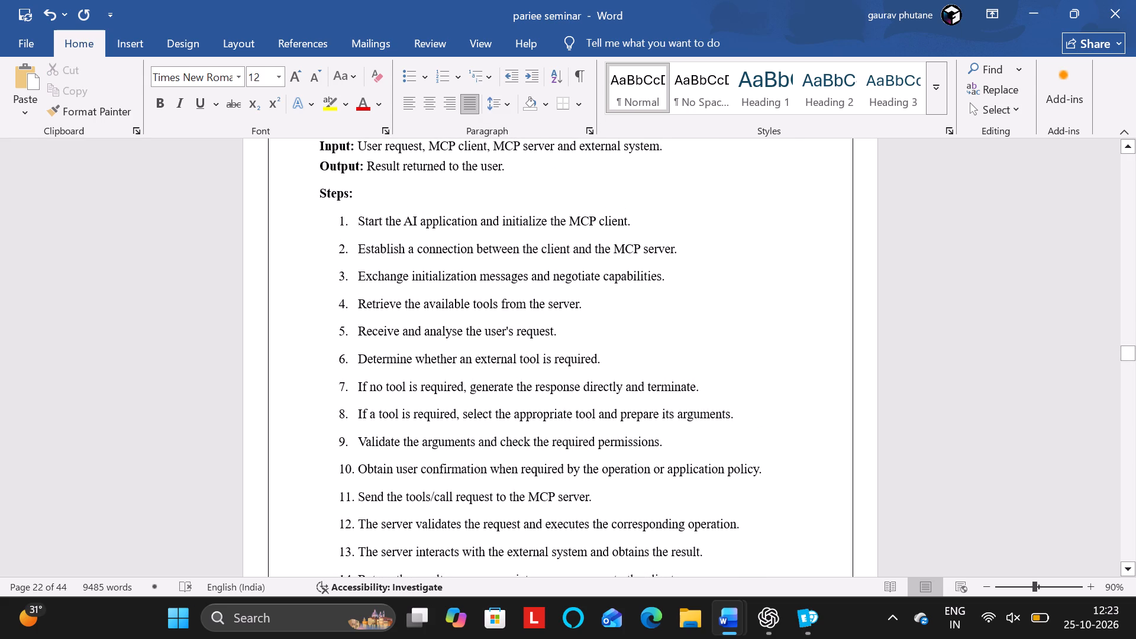
pyautogui.moveTo(338, 225); pyautogui.dragTo(450, 538)
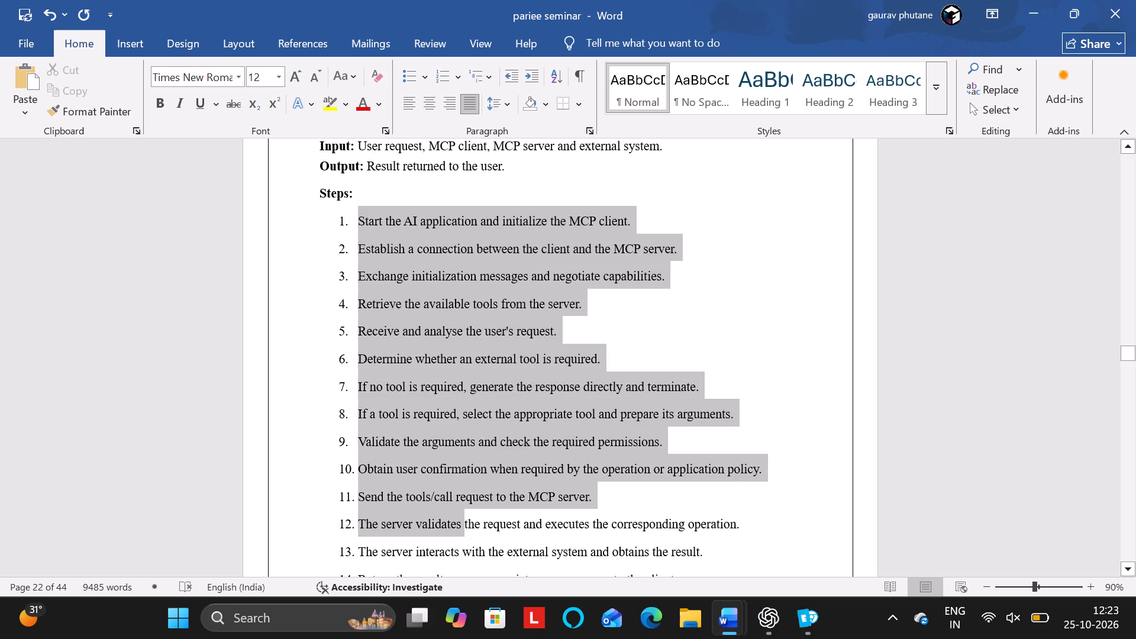
pyautogui.moveTo(450, 538); pyautogui.dragTo(512, 465)
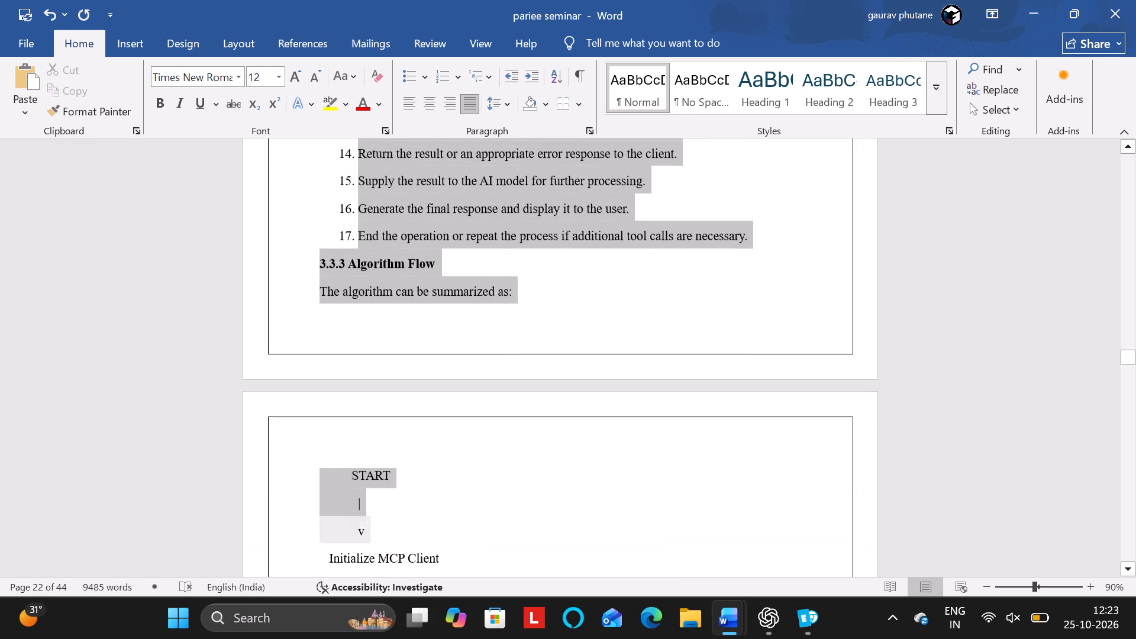
pyautogui.moveTo(512, 465); pyautogui.dragTo(753, 236)
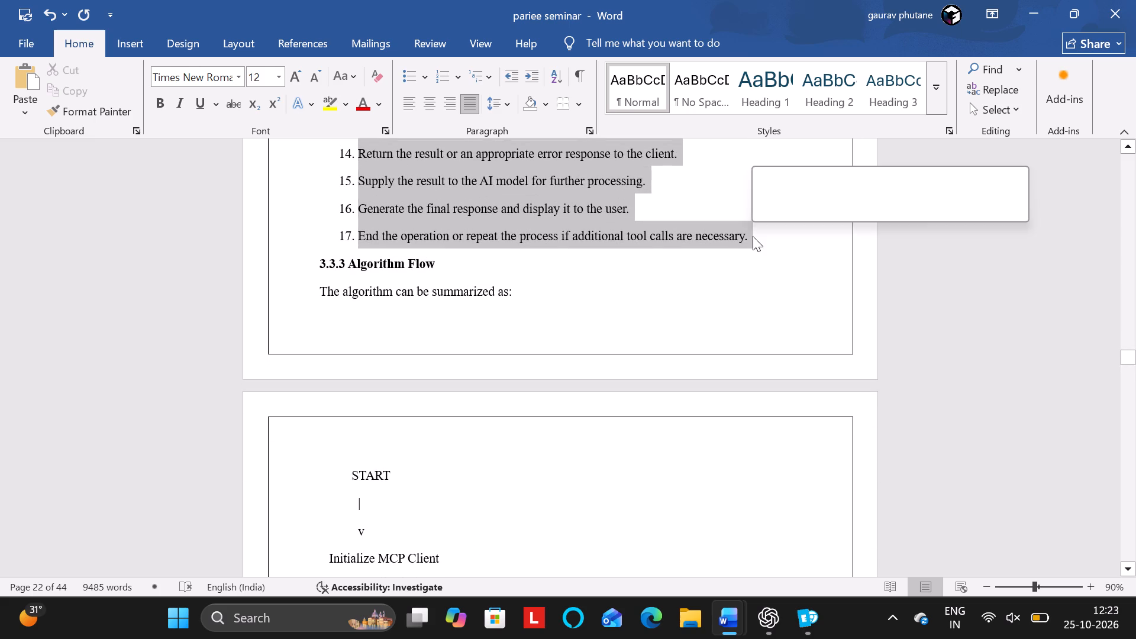
pyautogui.click(509, 98)
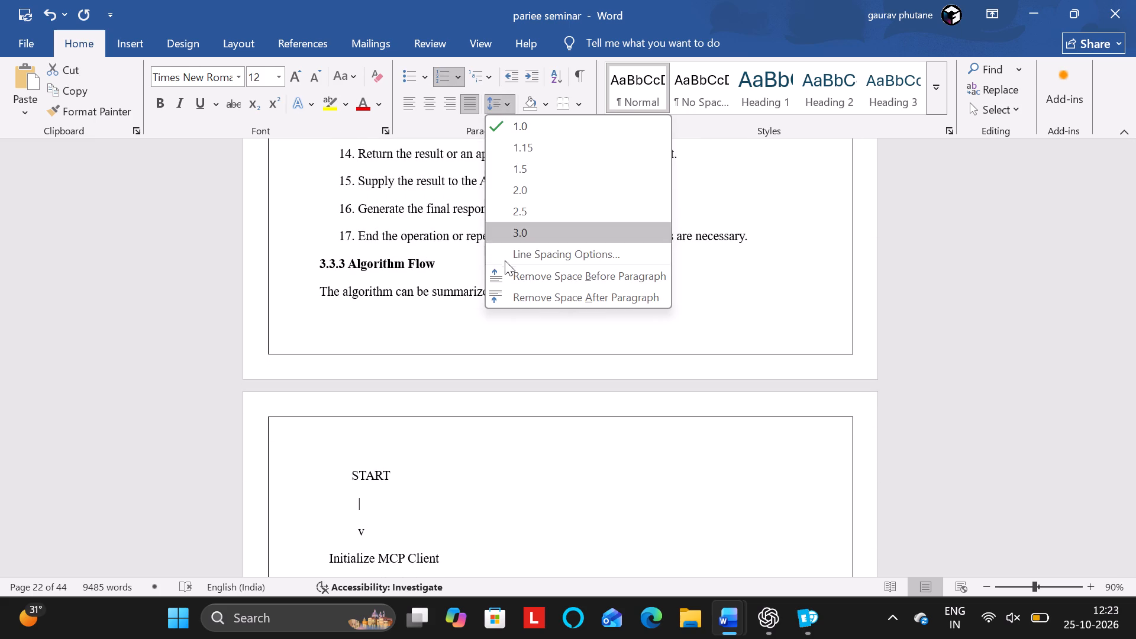
pyautogui.click(506, 270)
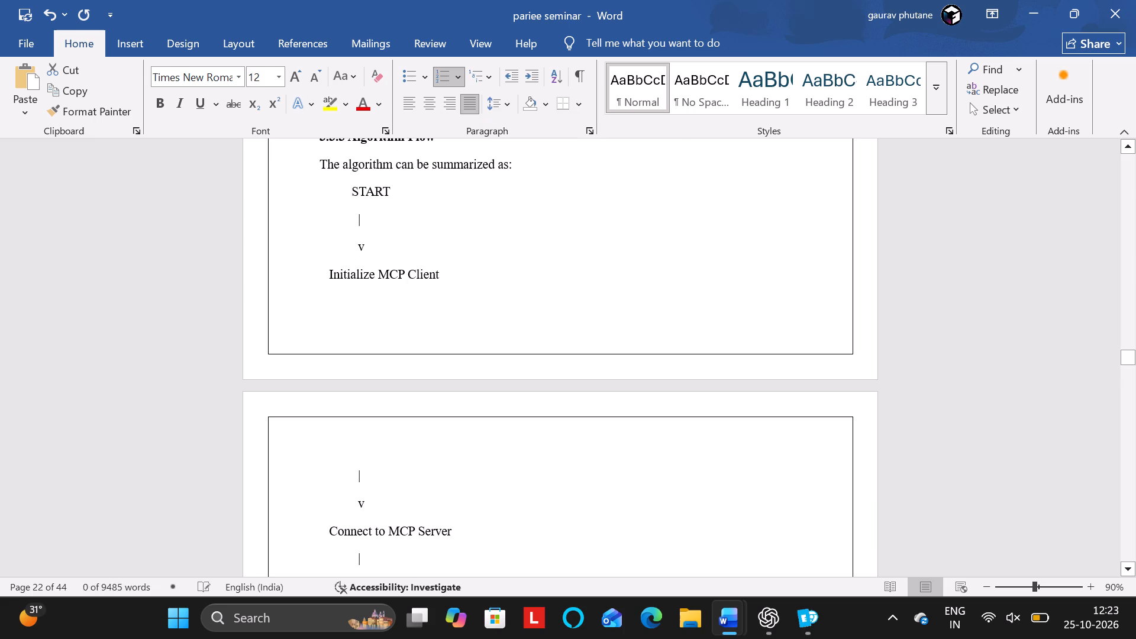
pyautogui.scroll(2, 506, 270)
pyautogui.click(506, 270)
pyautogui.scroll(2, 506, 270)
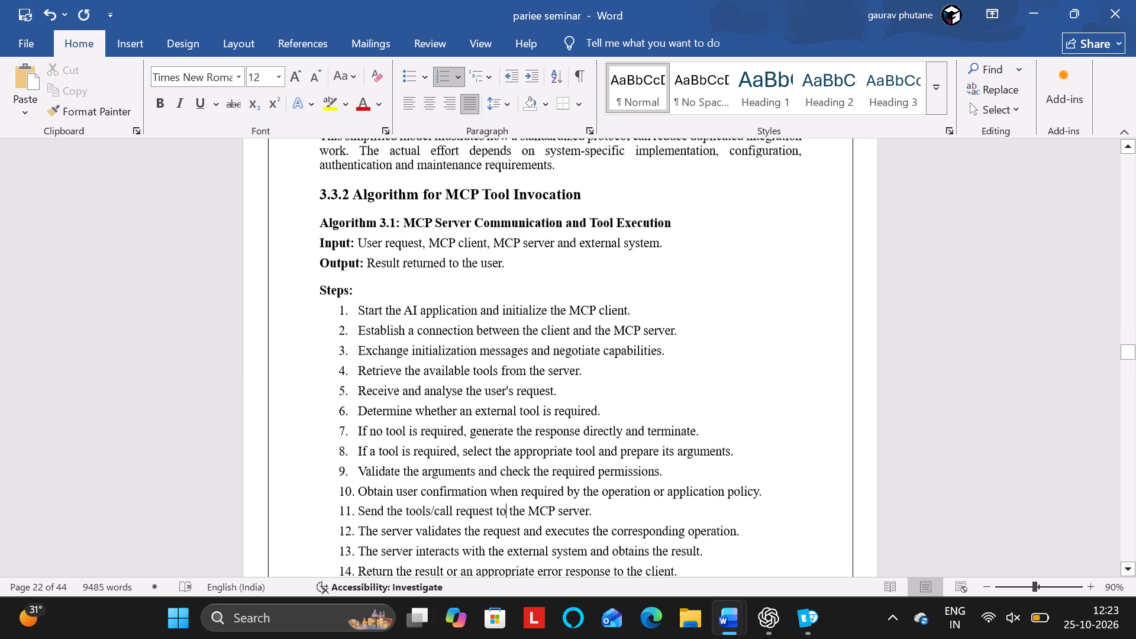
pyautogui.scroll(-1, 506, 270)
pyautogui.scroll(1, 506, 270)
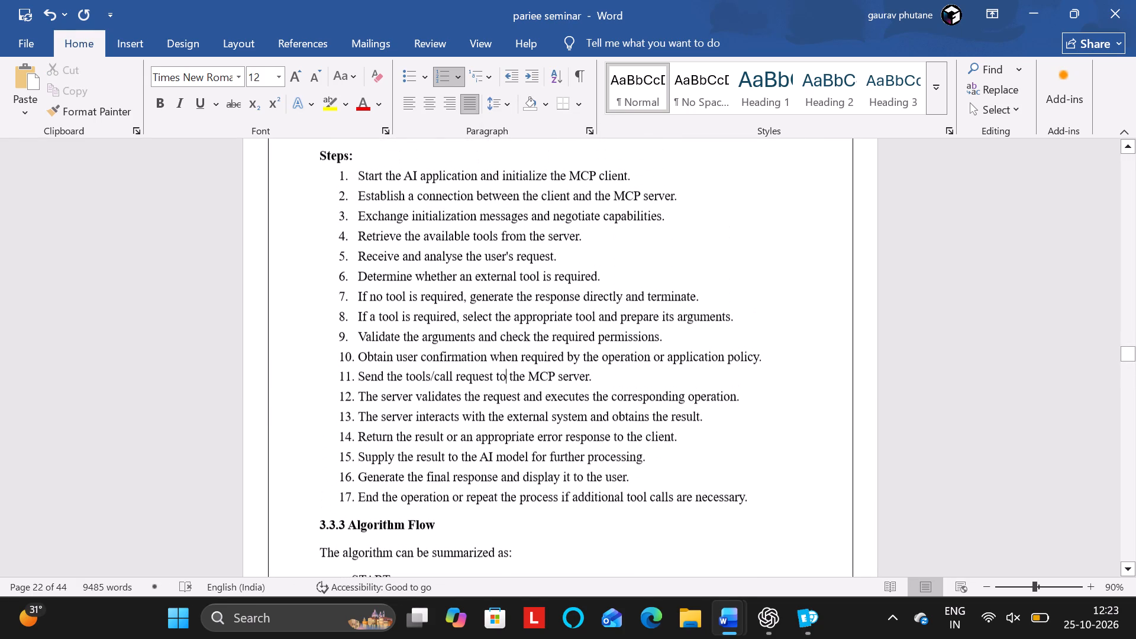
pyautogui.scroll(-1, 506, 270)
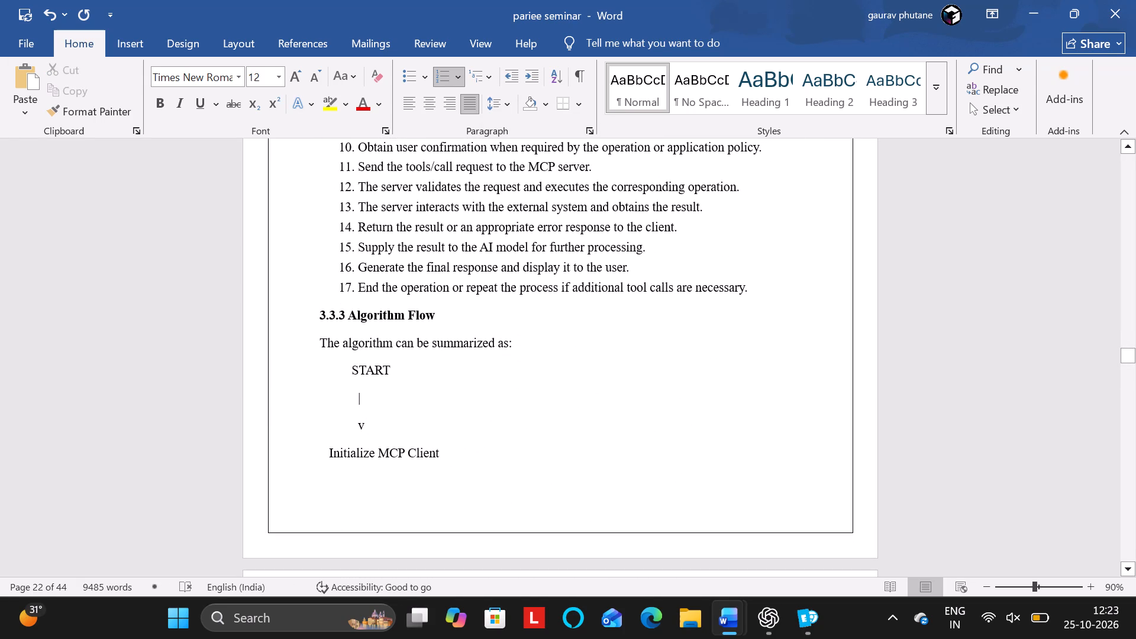
# Increase the font size of the heading "3.3.3 Algorithm Flow" to 14.
pyautogui.moveTo(445, 318); pyautogui.dragTo(320, 317)
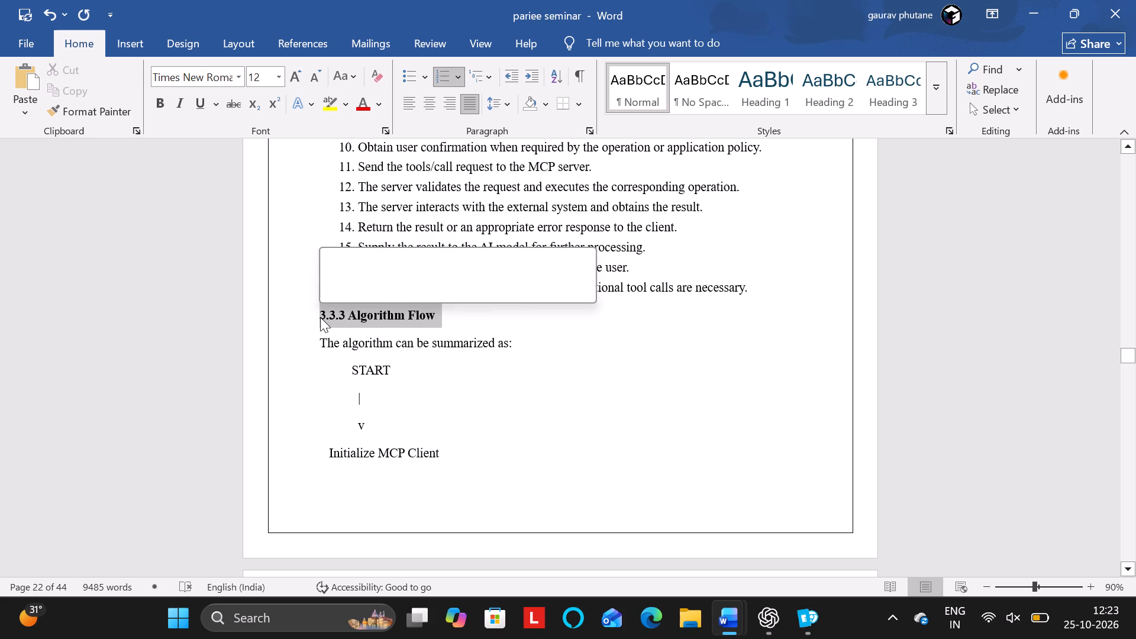
pyautogui.click(300, 75)
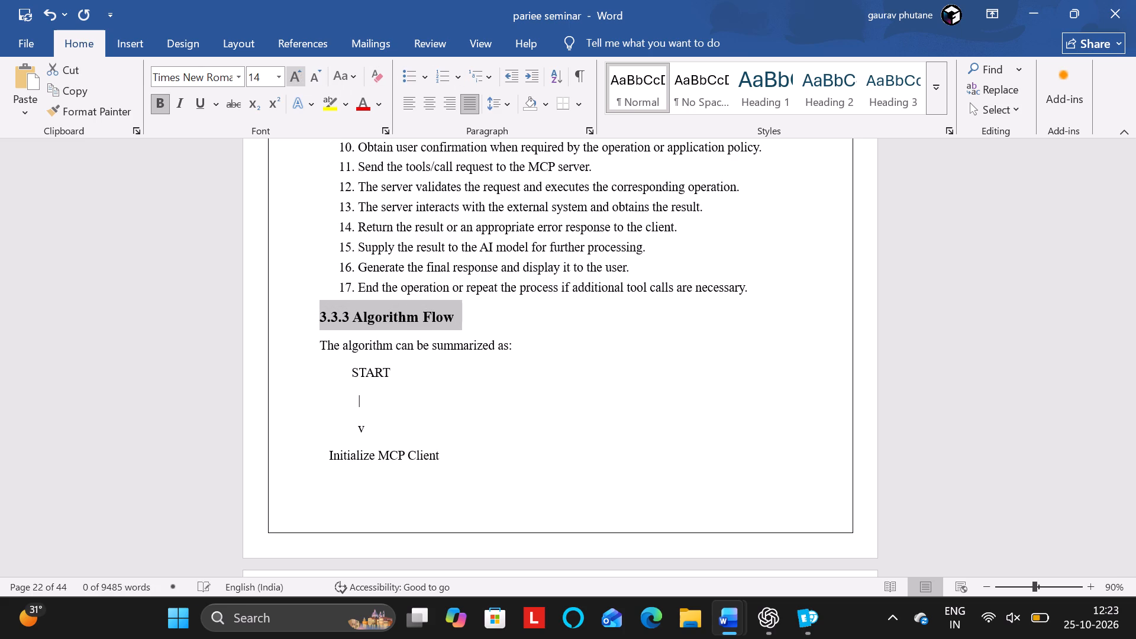
pyautogui.click(493, 357)
pyautogui.scroll(-1, 493, 357)
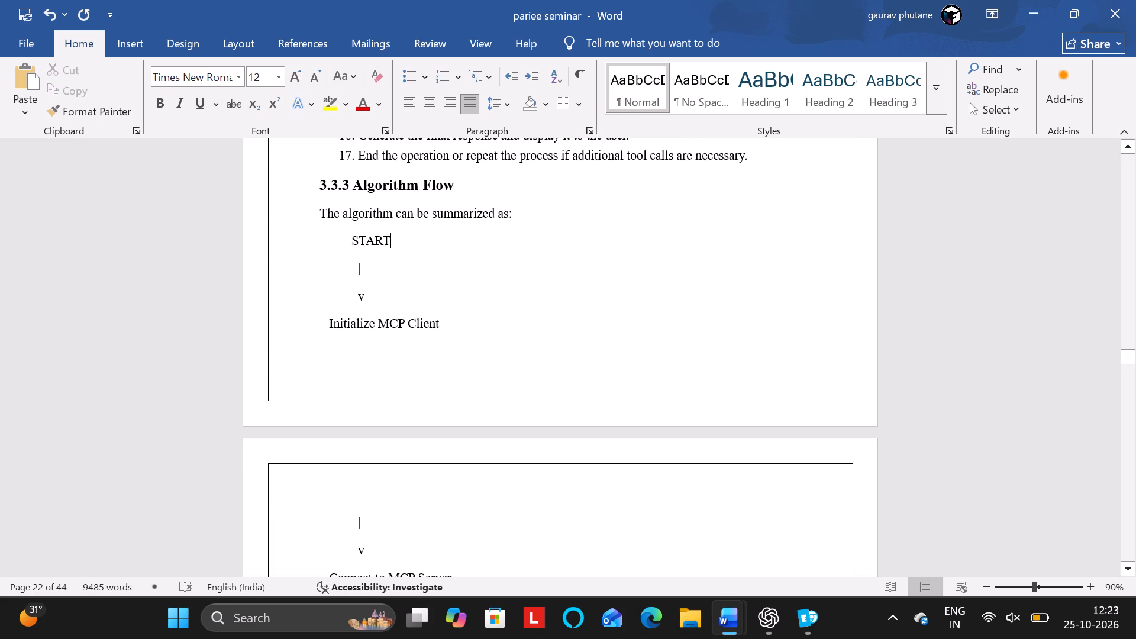
pyautogui.moveTo(317, 234); pyautogui.dragTo(417, 577)
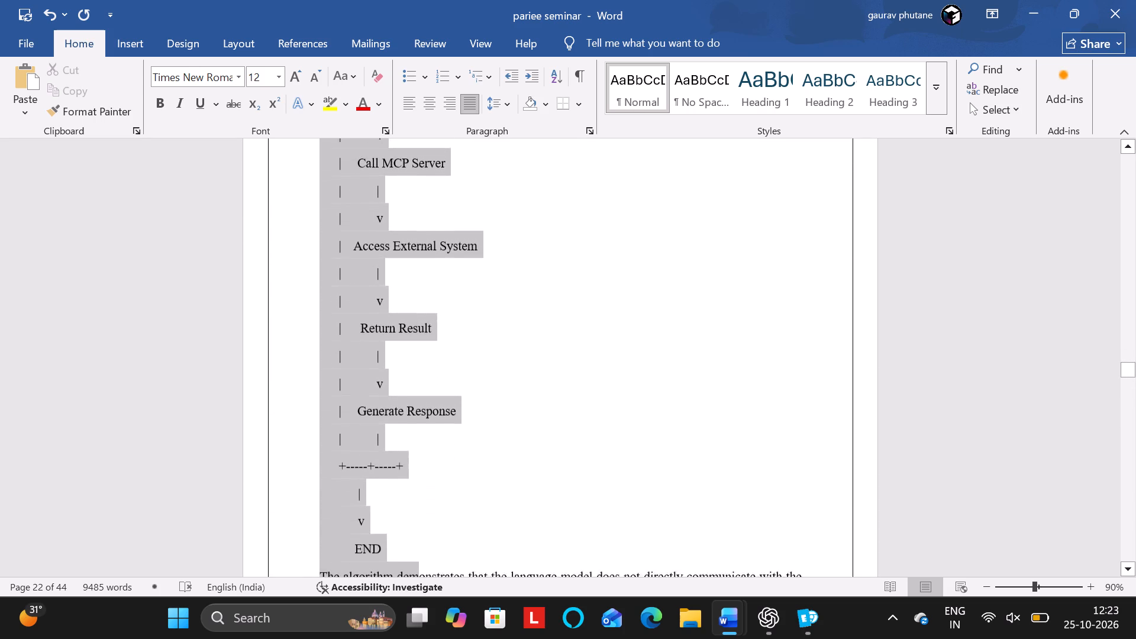
pyautogui.moveTo(417, 577); pyautogui.dragTo(403, 409)
pyautogui.hotkey('ctrl', 'c')
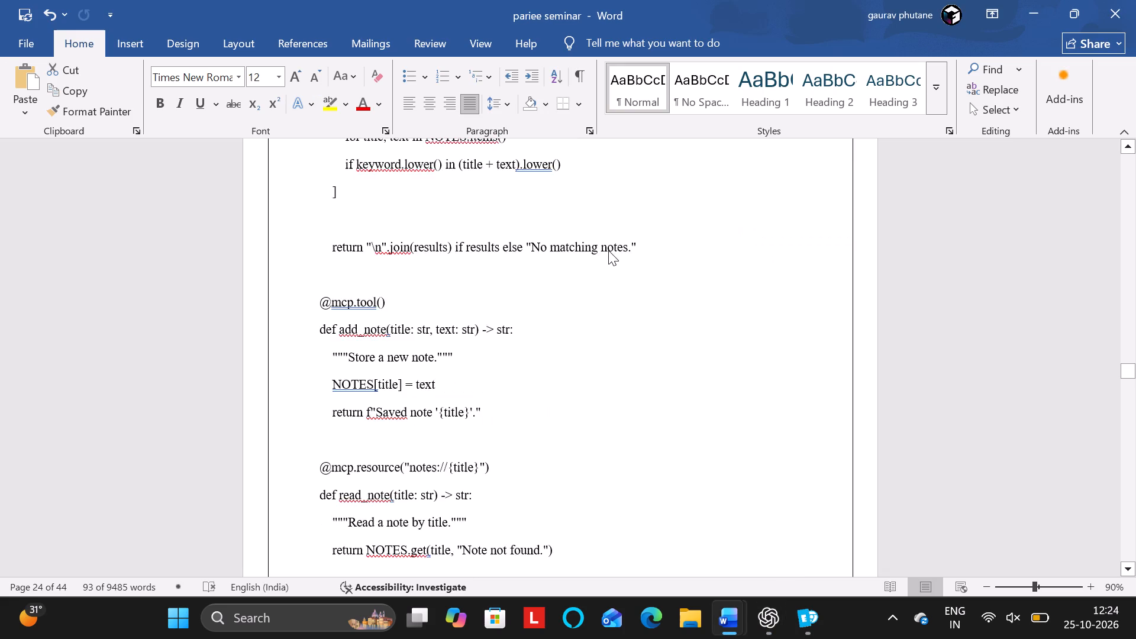
pyautogui.hscroll(1, 608, 250)
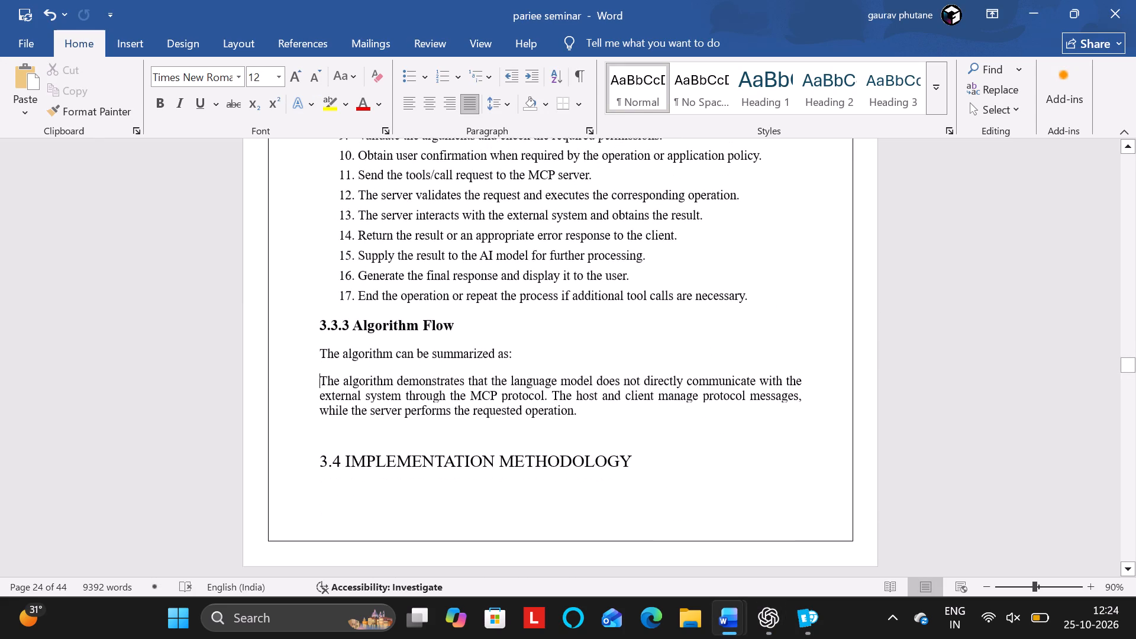
pyautogui.hscroll(1, 608, 250)
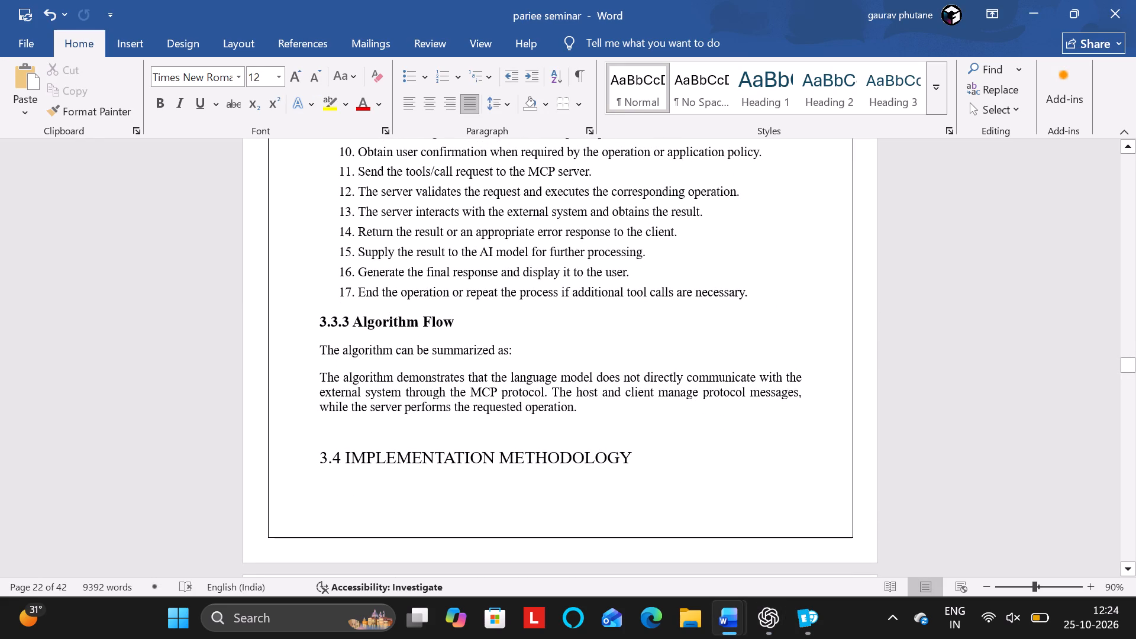
pyautogui.hotkey('ctrl', 'v')
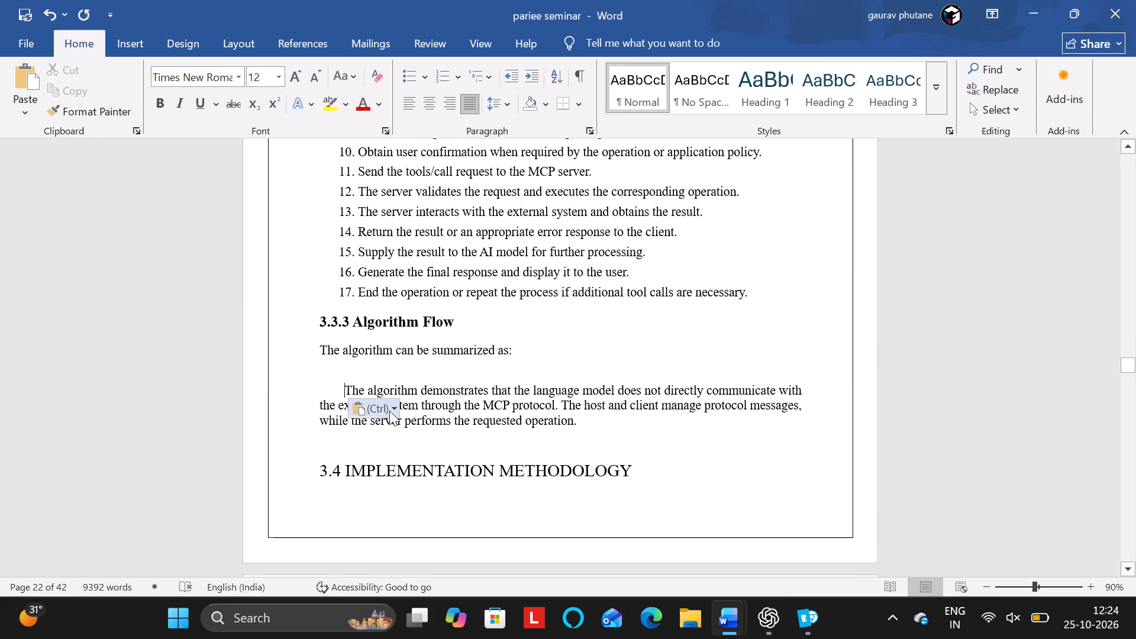
pyautogui.click(389, 405)
pyautogui.click(421, 460)
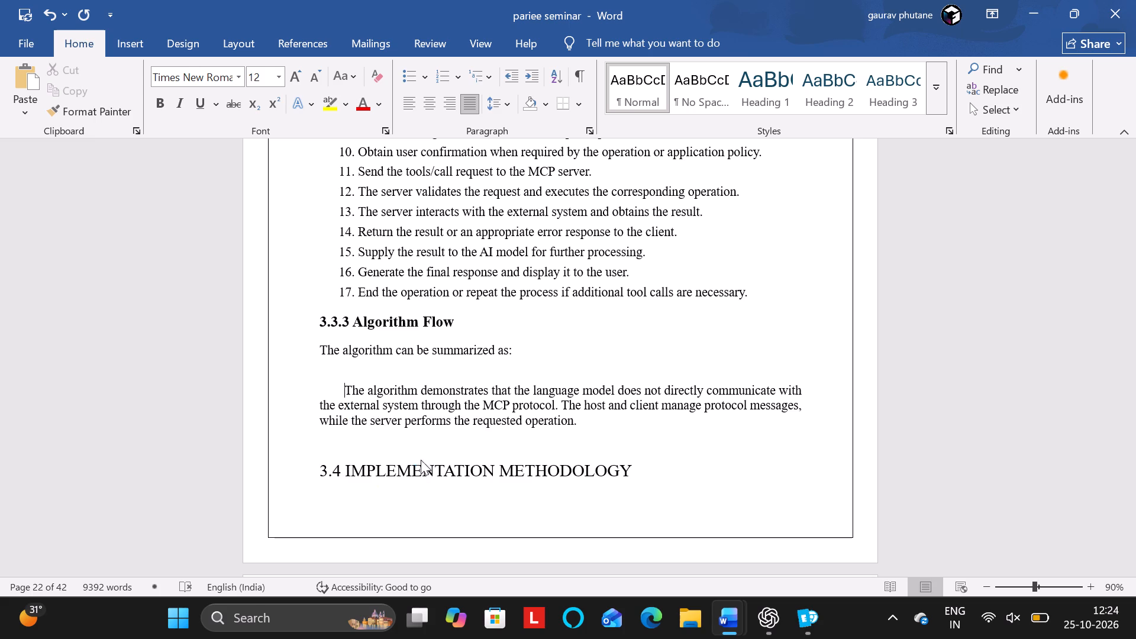
# Set the height of the pasted flowchart picture to 10 cm.
pyautogui.scroll(-1, 421, 460)
pyautogui.doubleClick(724, 340)
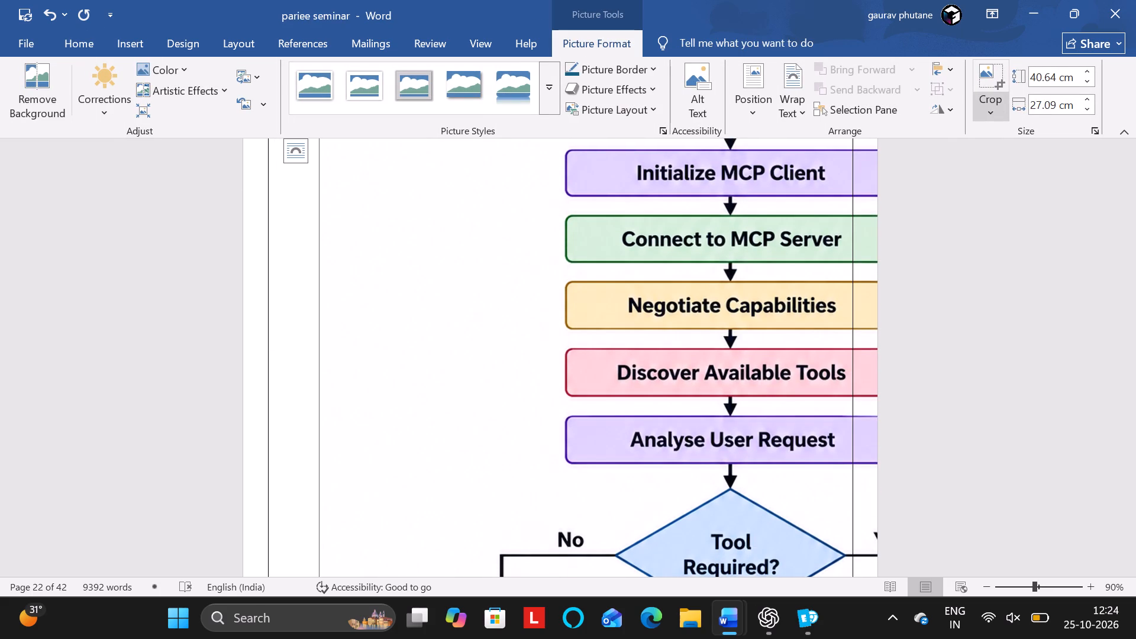
pyautogui.click(1045, 80)
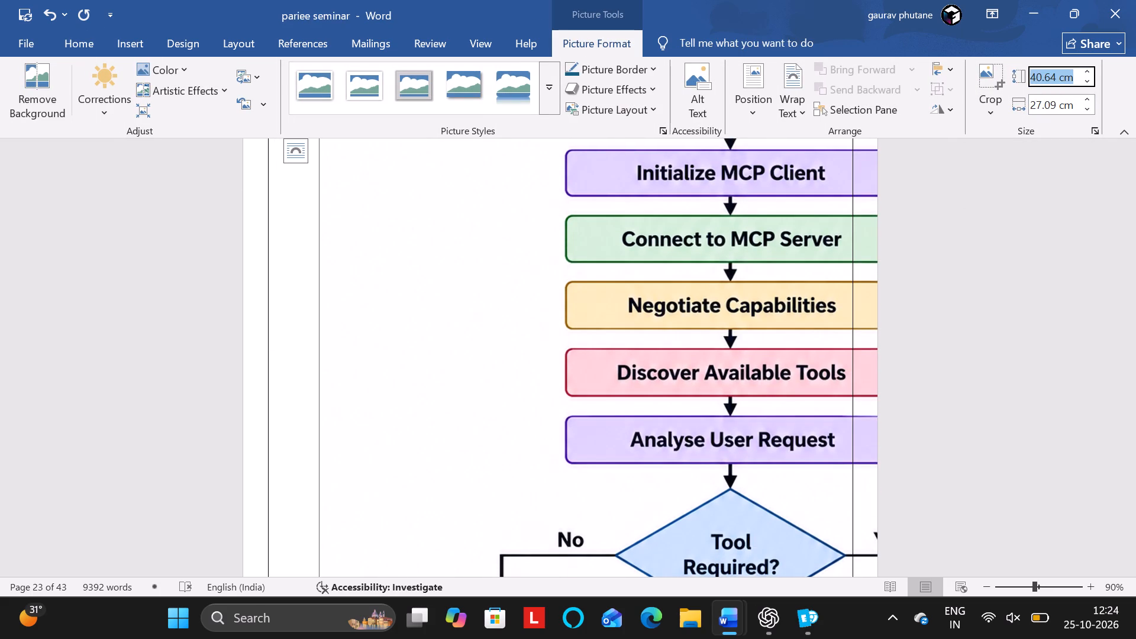
pyautogui.write('10 cm')
pyautogui.press('Return')
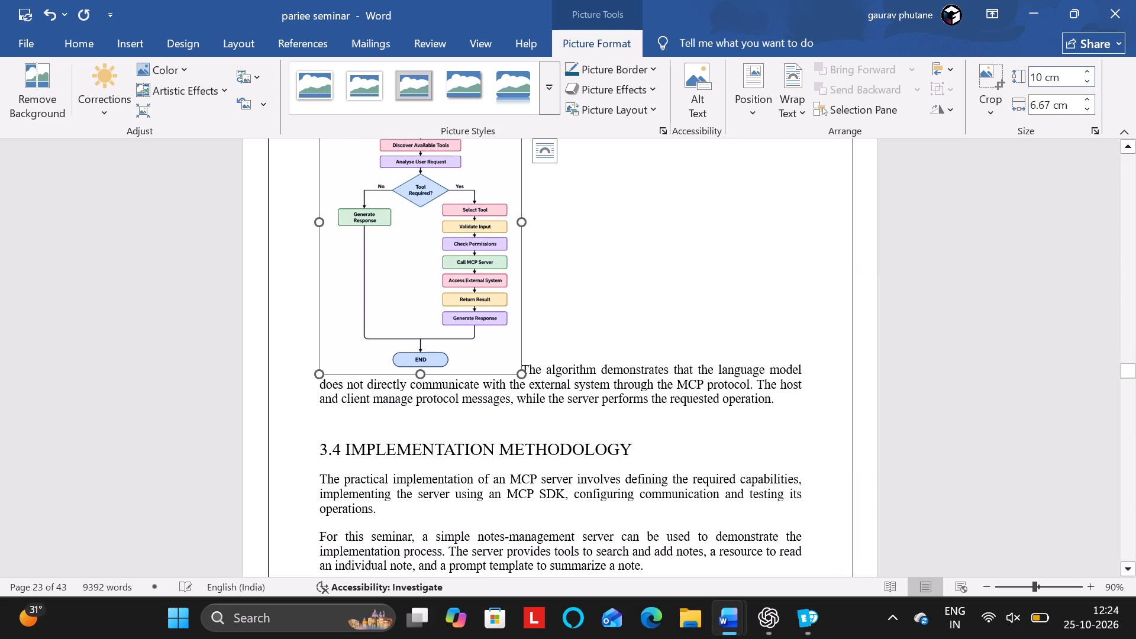
# Move the paragraph starting "The algorithm demonstrates" onto its own line below the flowchart picture.
pyautogui.click(527, 359)
pyautogui.press('Left')
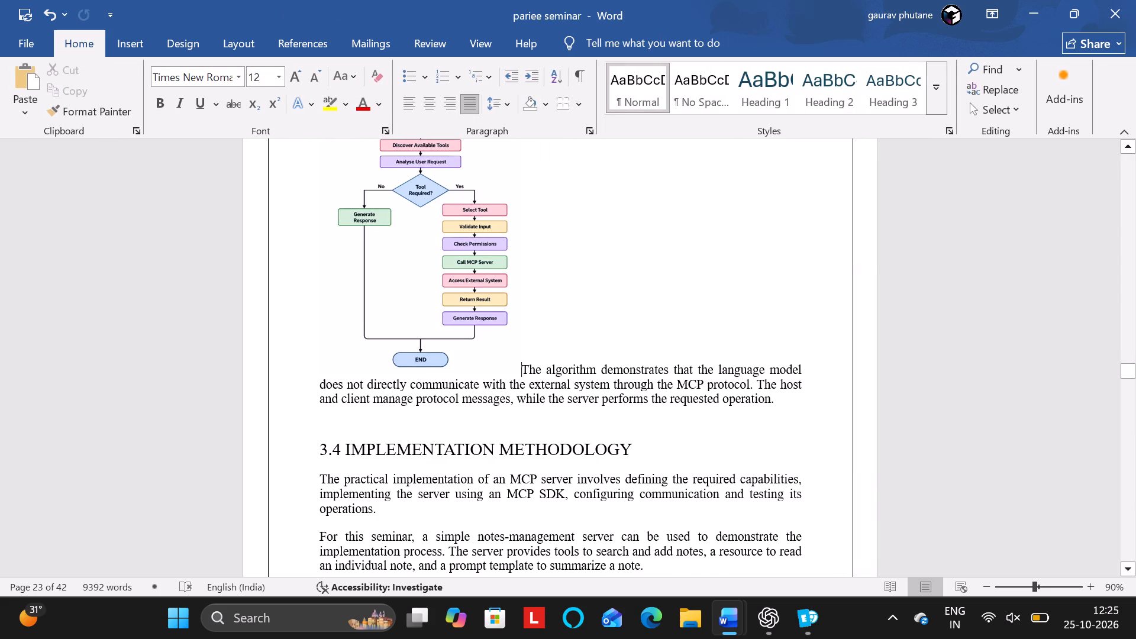
pyautogui.press('Return')
# Crop the blank left and right margins of the flowchart picture, bringing its width to about 6.19 cm.
pyautogui.click(453, 315)
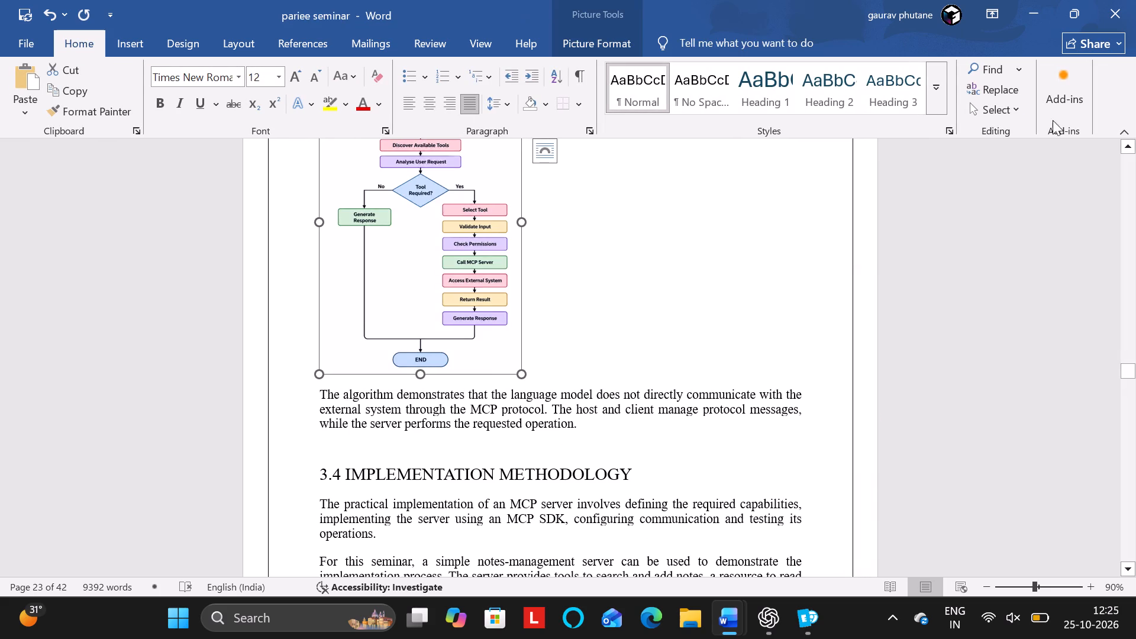
pyautogui.scroll(1, 477, 330)
pyautogui.rightClick(477, 330)
pyautogui.rightClick(477, 330)
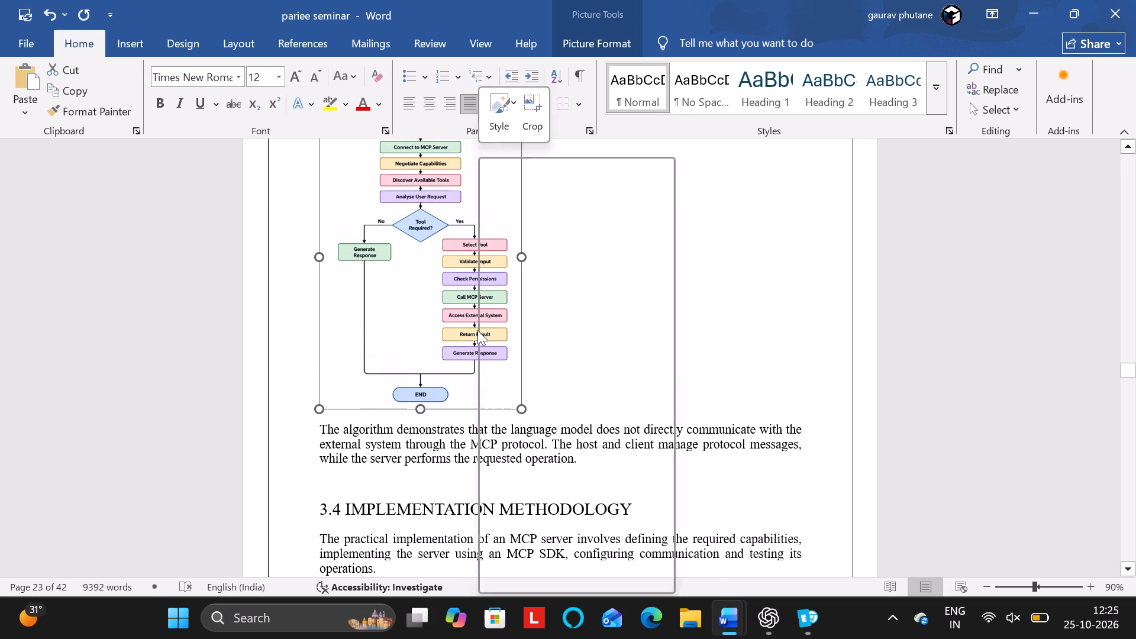
pyautogui.click(694, 282)
pyautogui.doubleClick(356, 277)
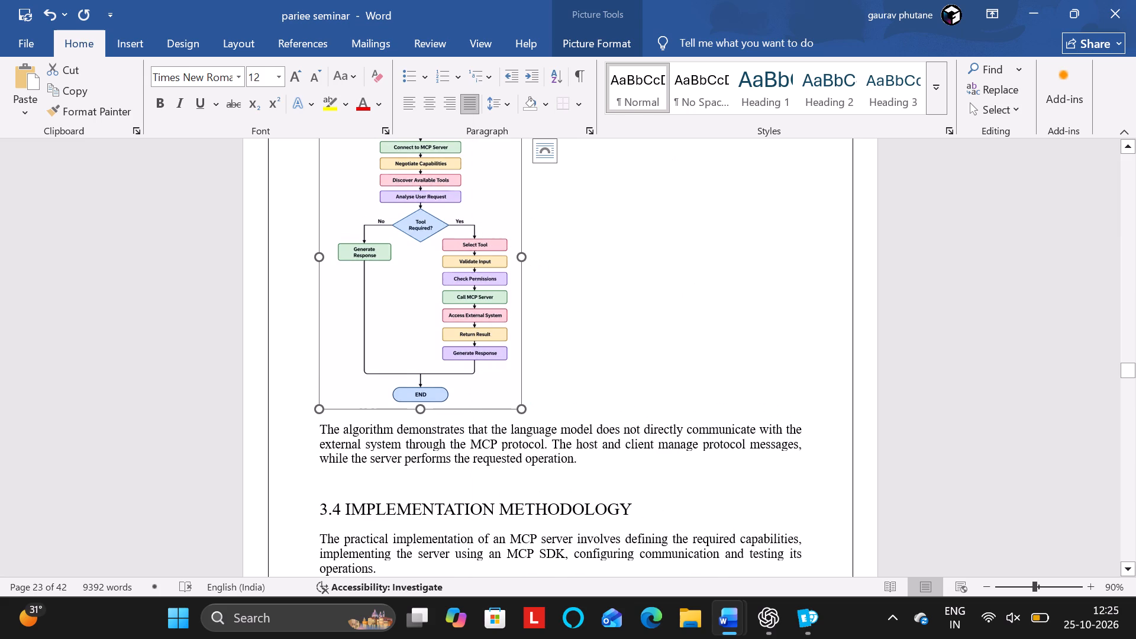
pyautogui.click(987, 73)
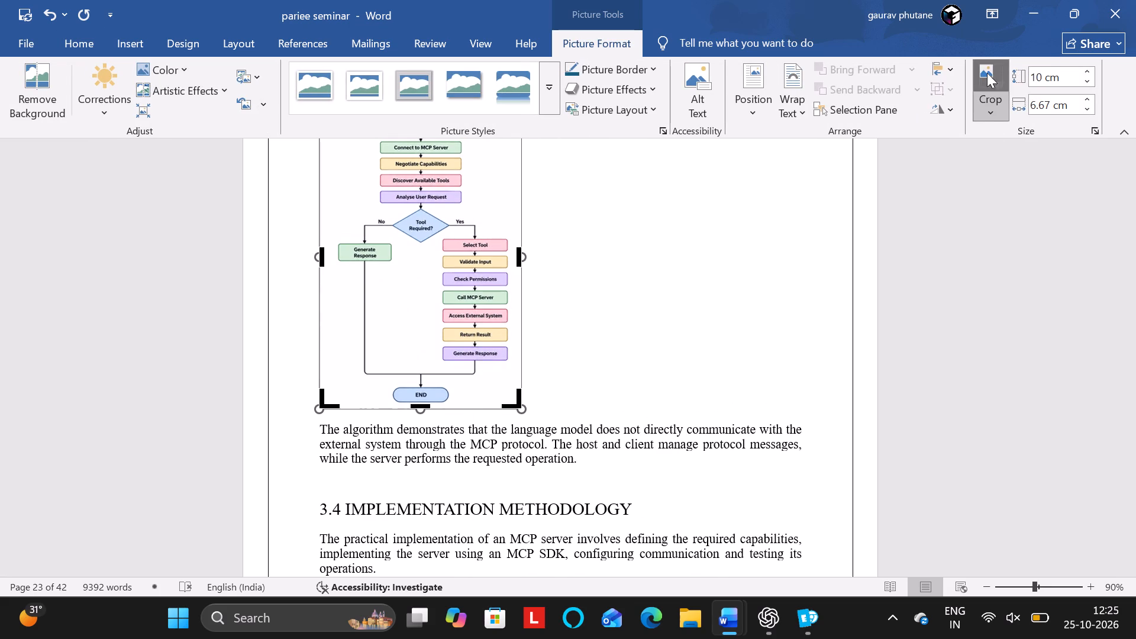
pyautogui.scroll(1, 617, 277)
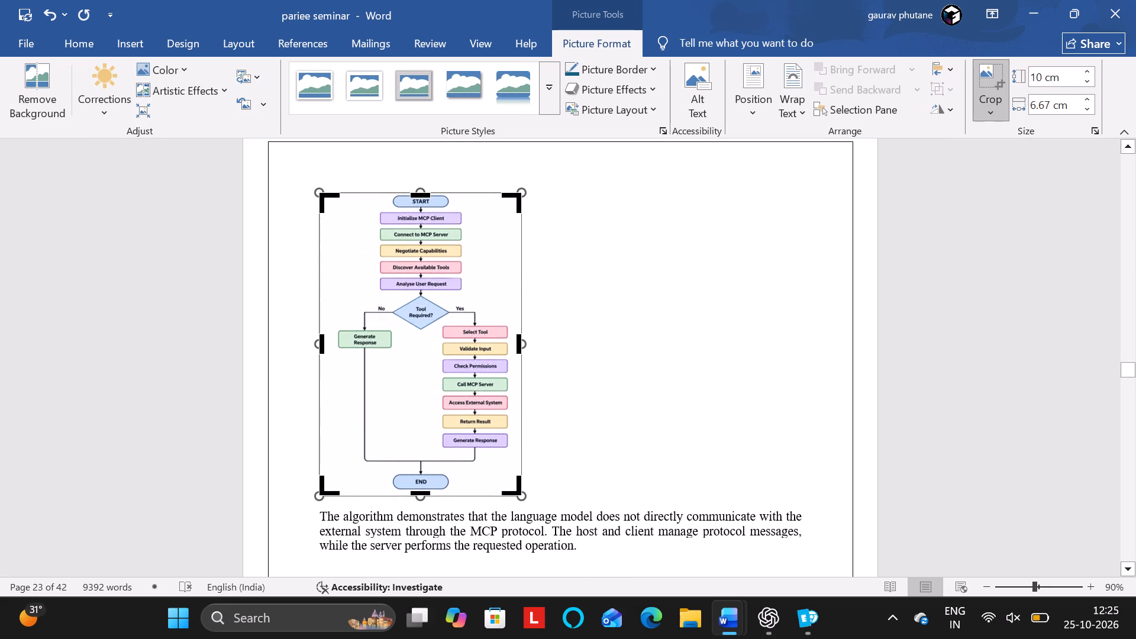
pyautogui.moveTo(321, 347); pyautogui.dragTo(329, 340)
pyautogui.click(509, 347)
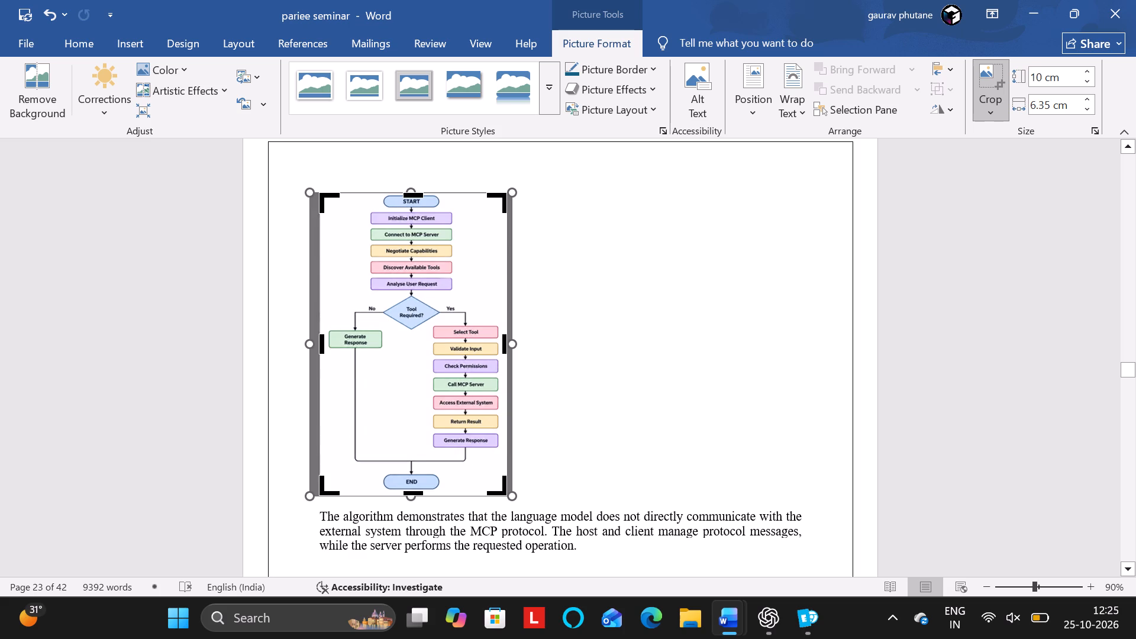
pyautogui.click(625, 331)
# Crop the blank strip below the END shape off the flowchart picture, bringing its height to about 9.85 cm.
pyautogui.click(400, 369)
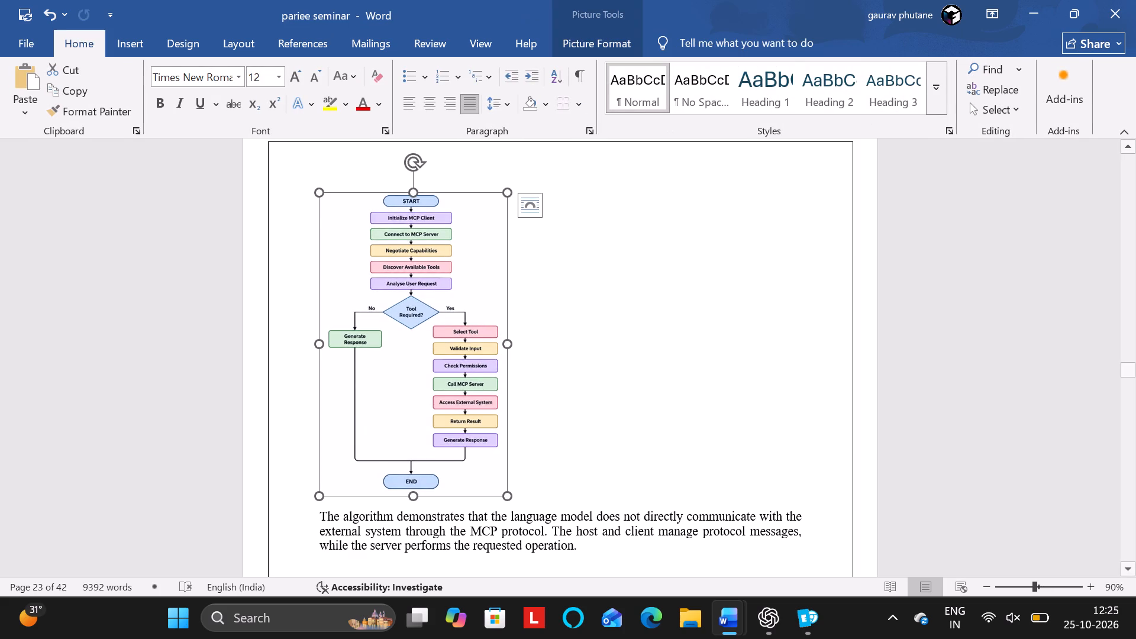
pyautogui.doubleClick(382, 283)
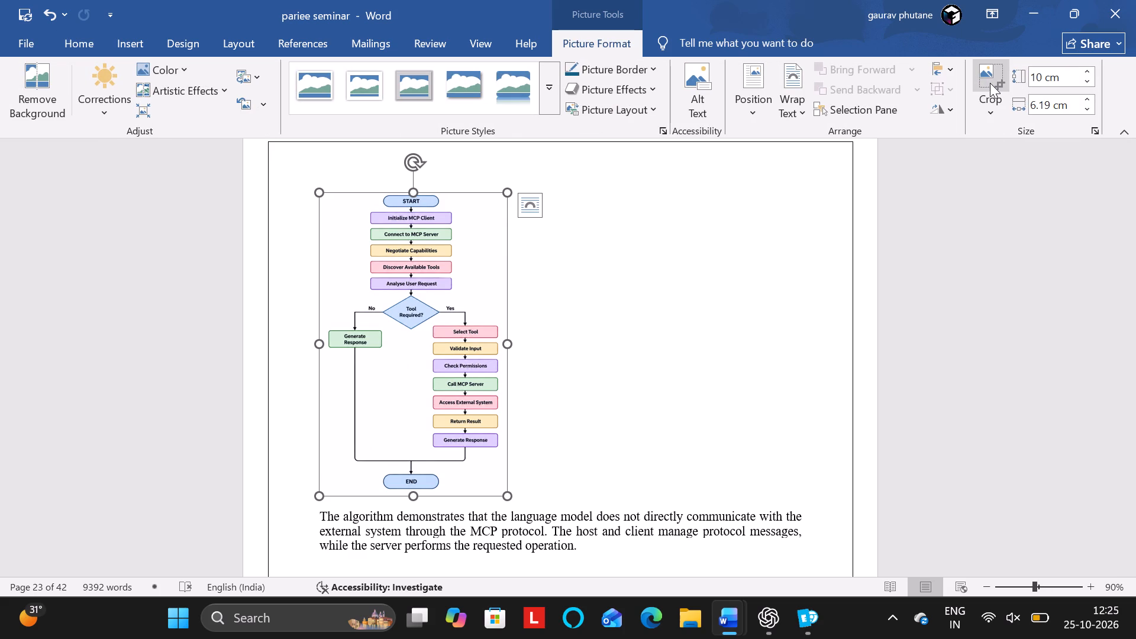
pyautogui.click(990, 83)
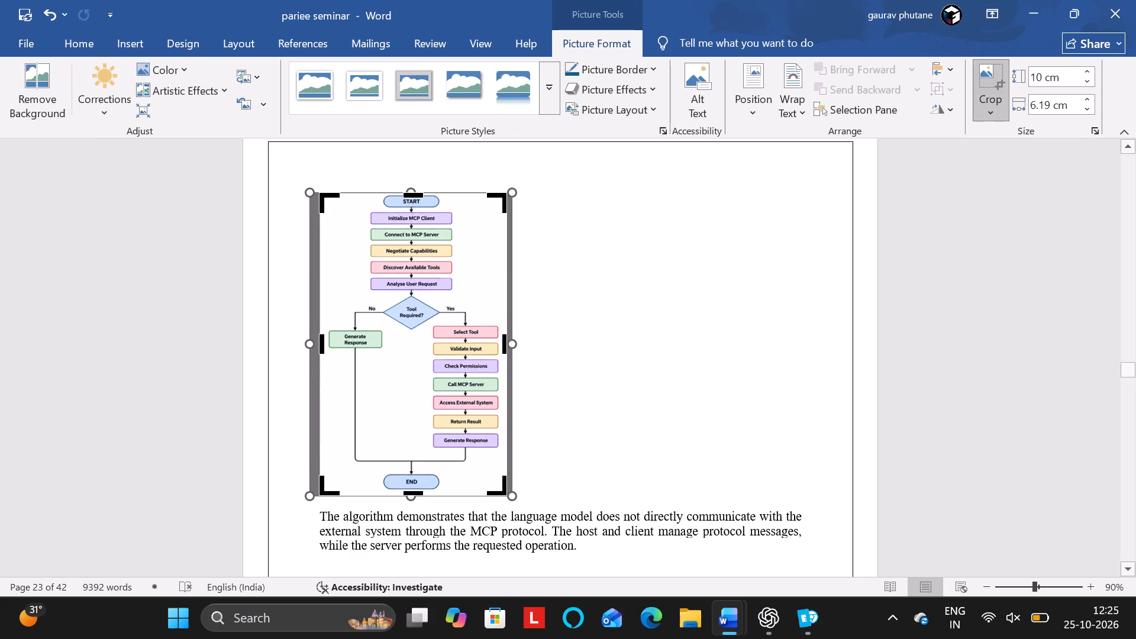
pyautogui.click(409, 492)
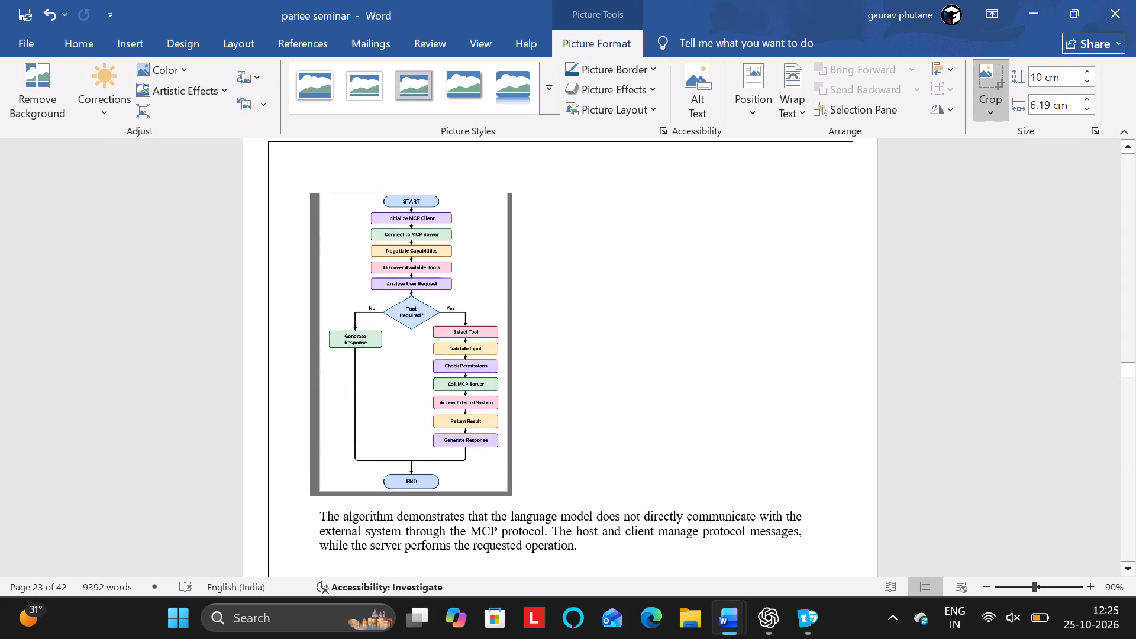
pyautogui.click(642, 377)
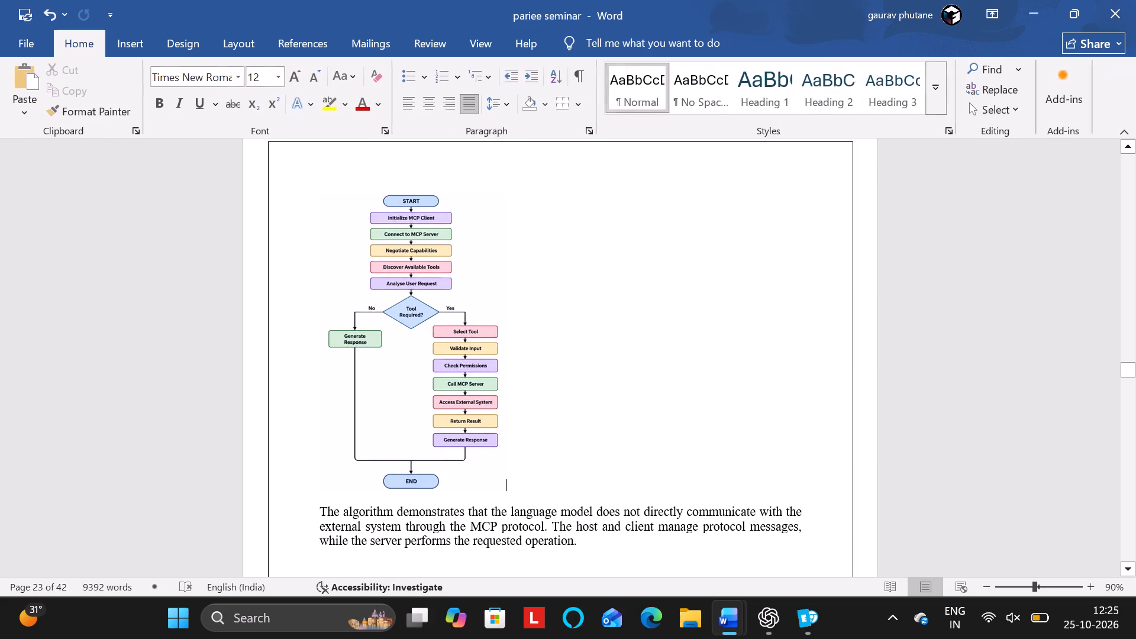
# Set the width of the cropped flowchart picture to 10 cm.
pyautogui.doubleClick(453, 398)
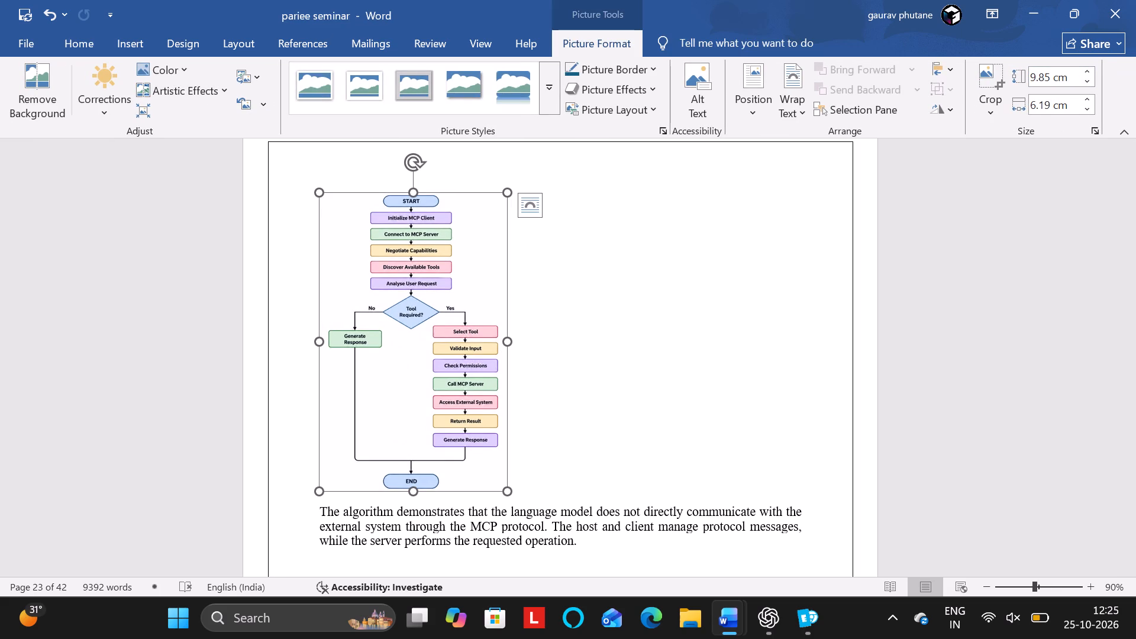
pyautogui.click(1037, 102)
pyautogui.write('10 cm')
pyautogui.press('Return')
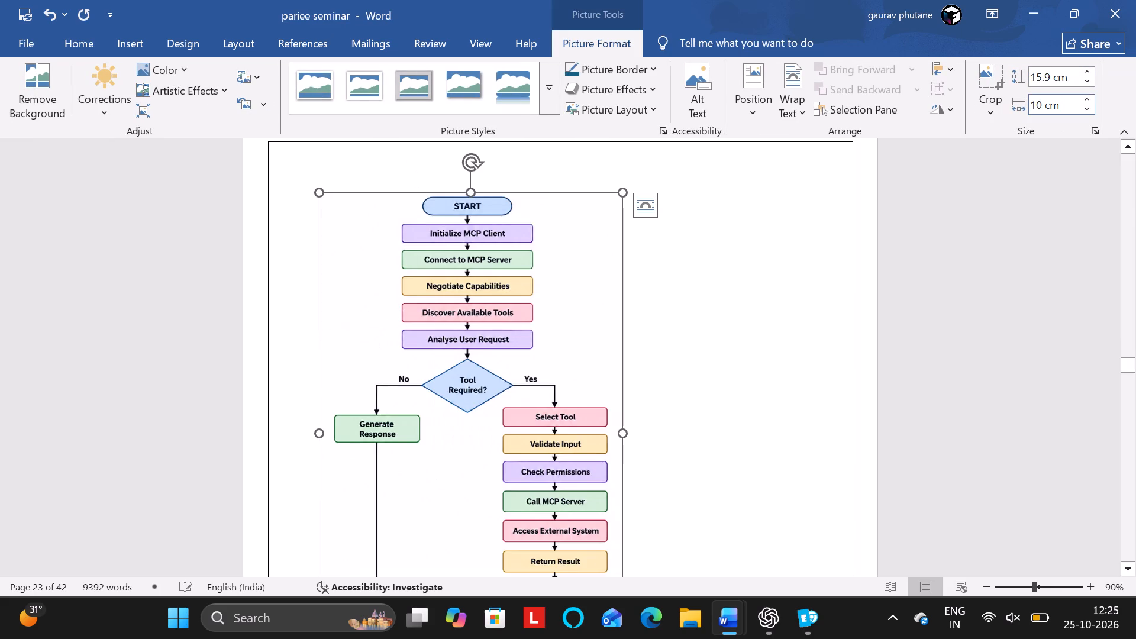
pyautogui.click(755, 362)
# Center the flowchart picture horizontally on the page above the paragraph starting "The algorithm demonstrates".
pyautogui.scroll(1, 755, 362)
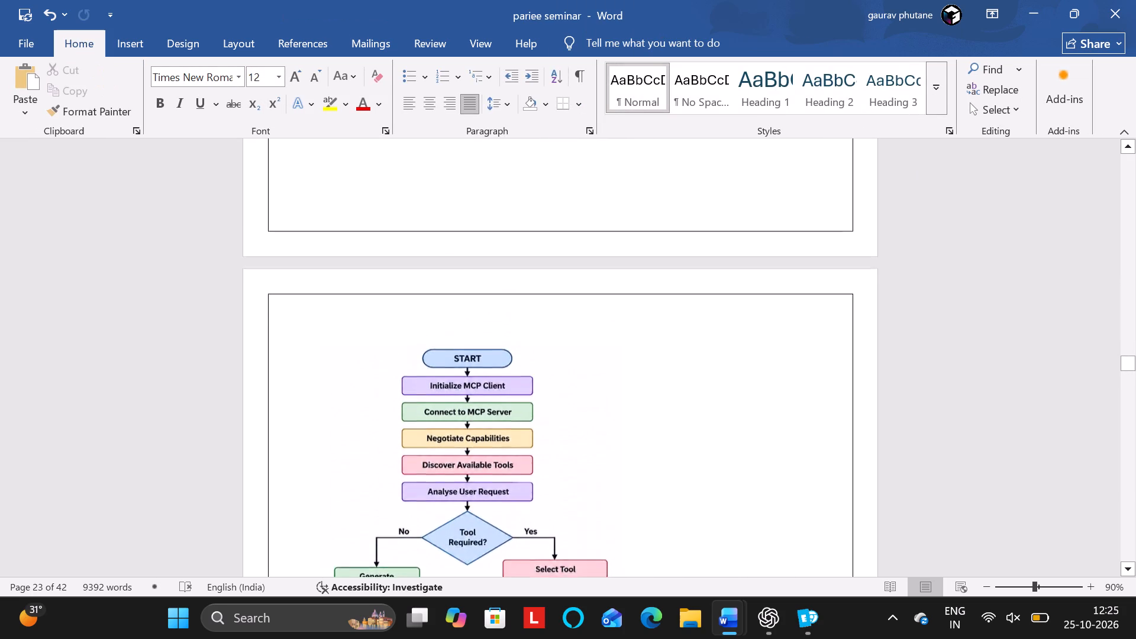
pyautogui.scroll(3, 755, 362)
pyautogui.scroll(-5, 755, 362)
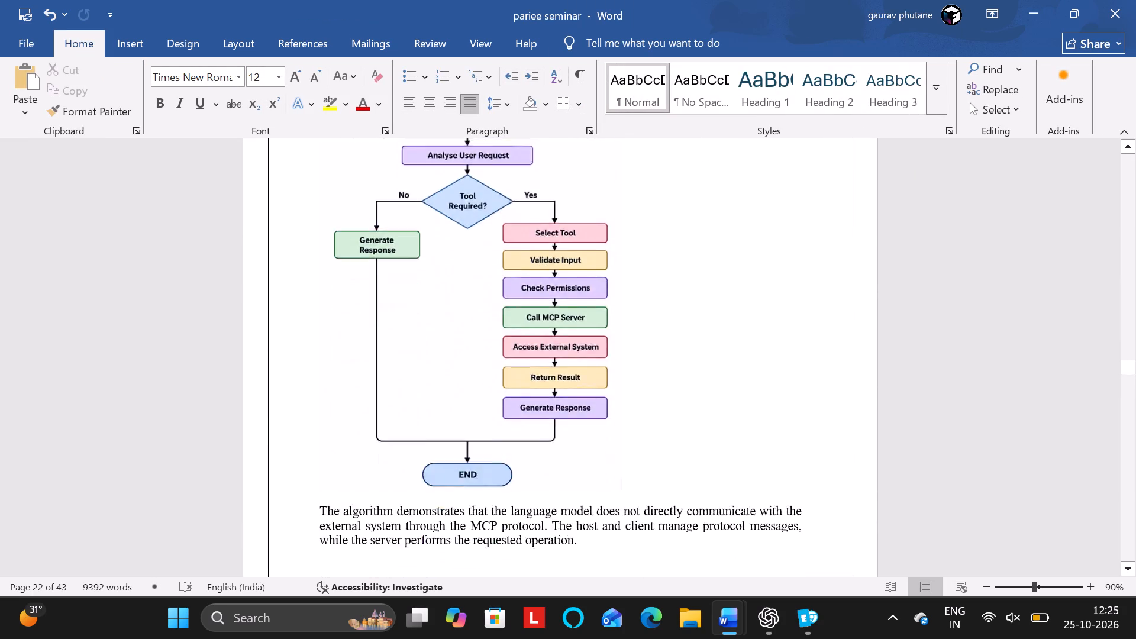
pyautogui.scroll(-1, 755, 362)
pyautogui.scroll(1, 755, 362)
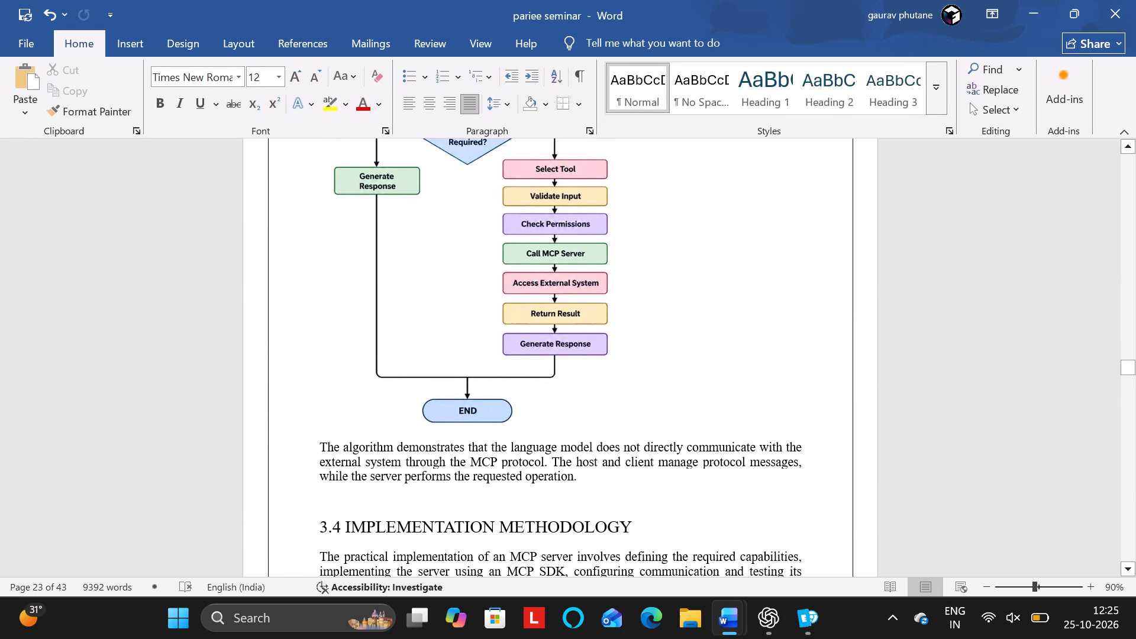
pyautogui.click(506, 313)
pyautogui.click(424, 98)
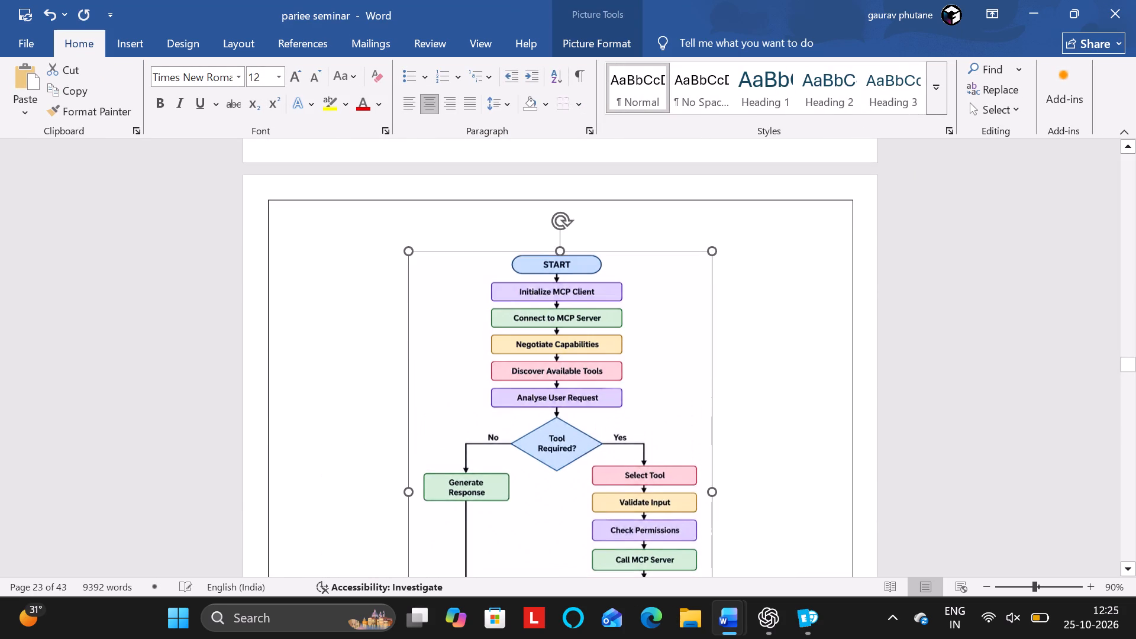
pyautogui.click(779, 384)
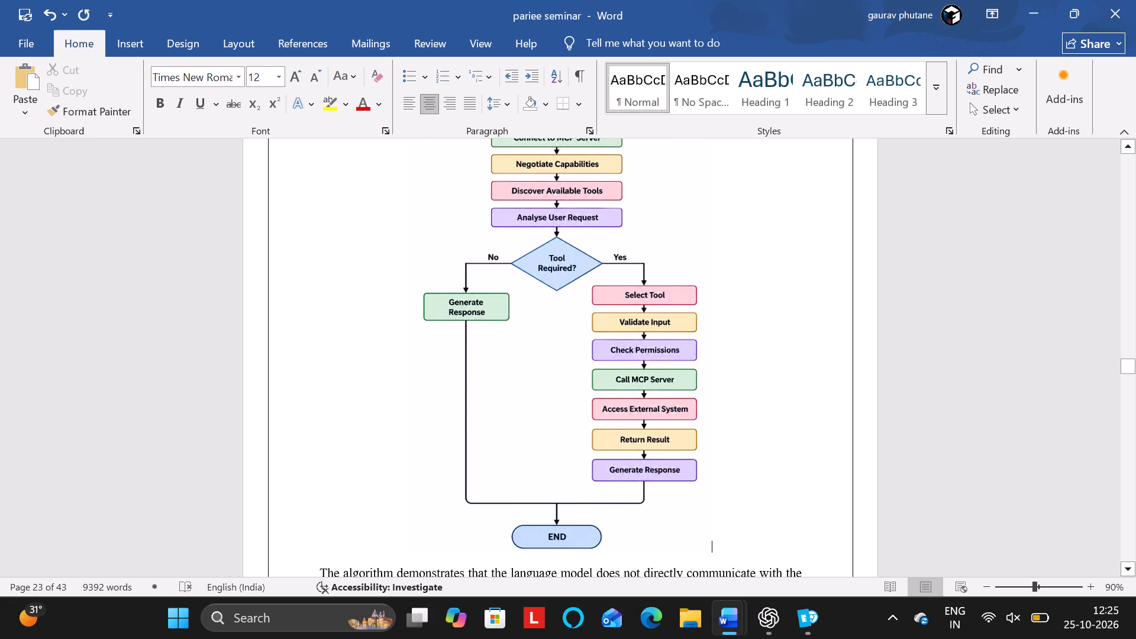